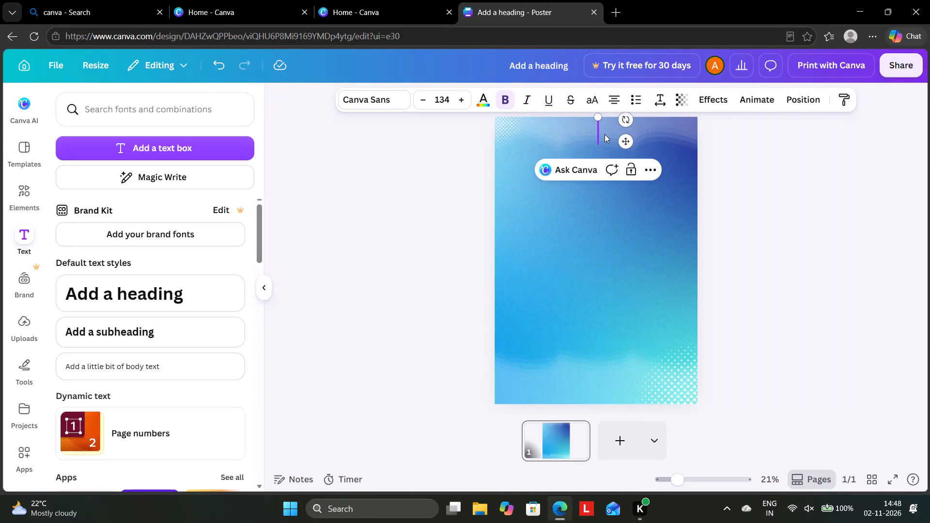
Enter SANKARA in capitals as the heading text at the top of the poster.
type("san")
key("BackSpace")
key("BackSpace")
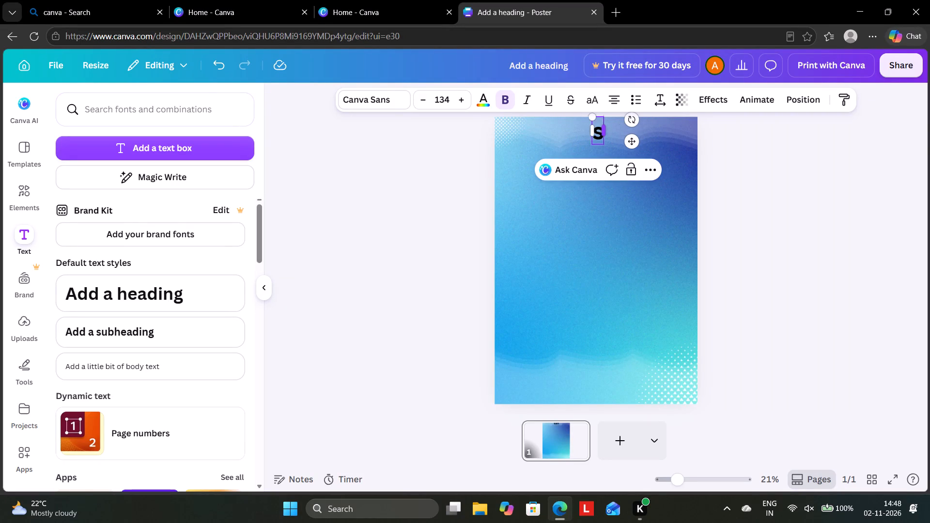
key("BackSpace")
type("SA")
key("n")
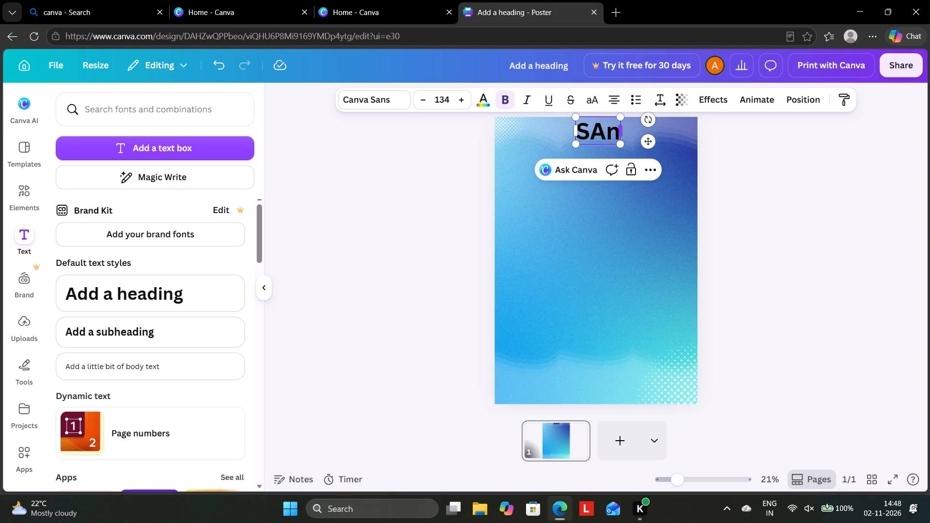
key("n")
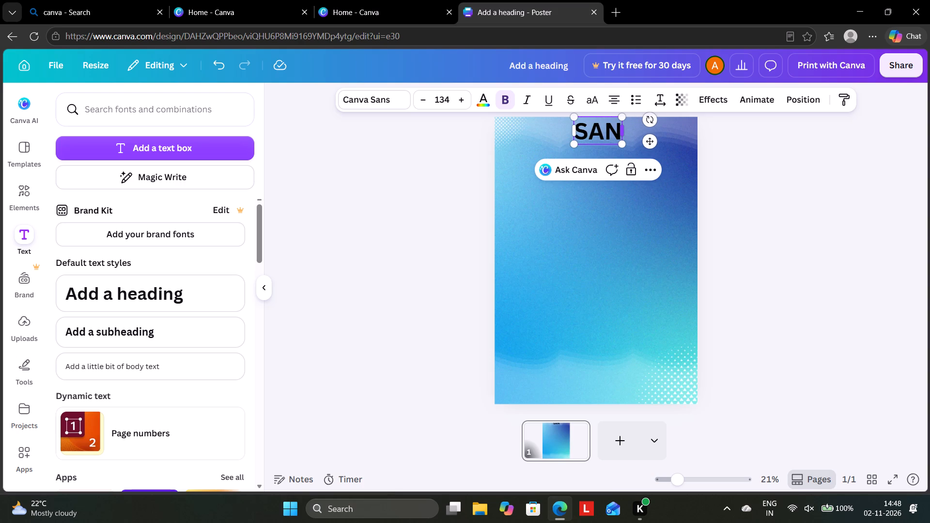
type("KARA")
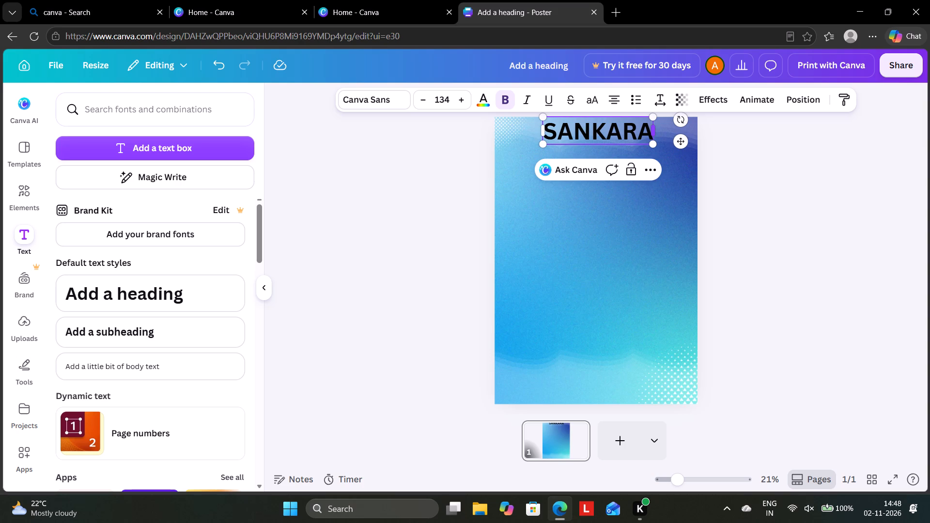
Start a second line below SANKARA and reduce its font size to 49.
key("Return")
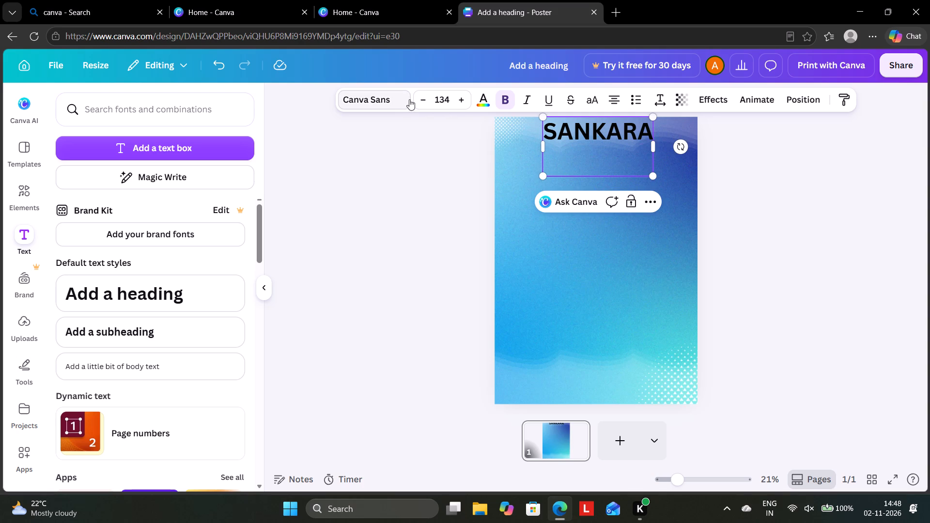
left_click(422, 99)
triple_click(422, 98)
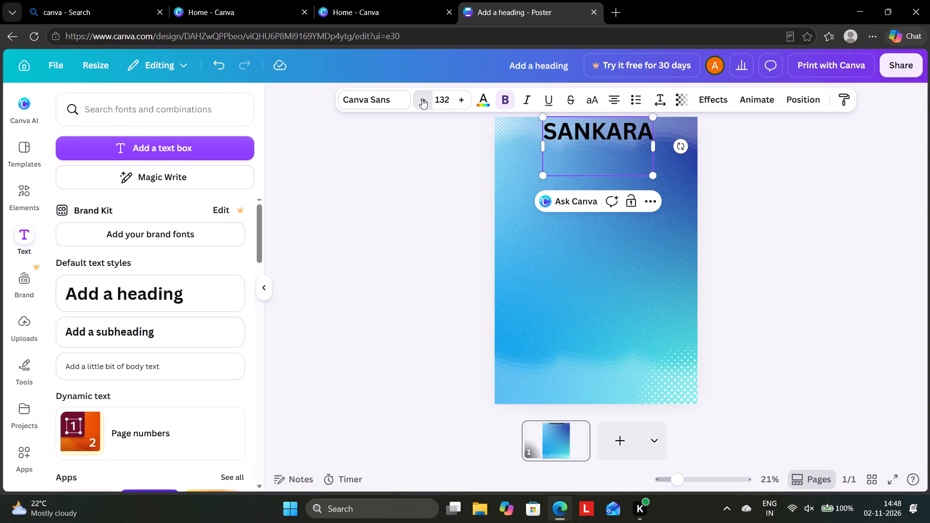
triple_click(422, 98)
triple_click(422, 98)
left_click(422, 98)
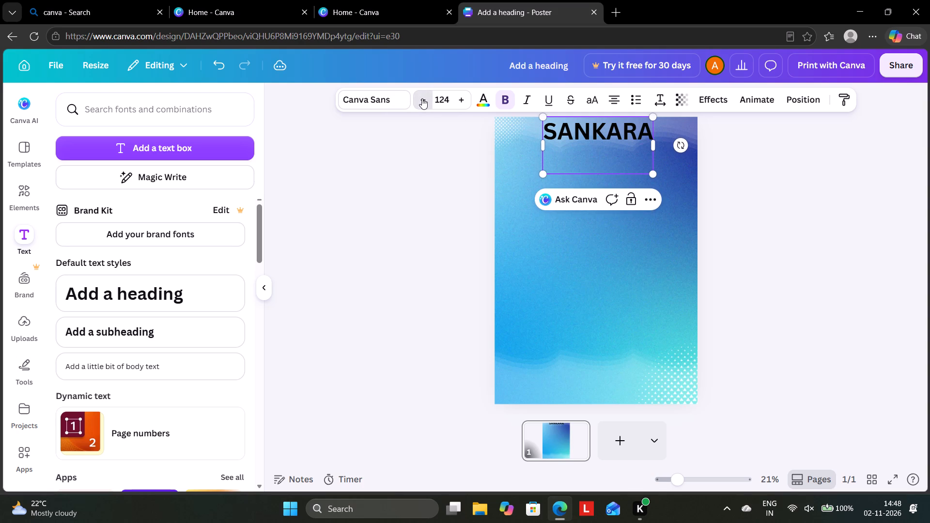
triple_click(422, 98)
triple_click(422, 97)
triple_click(422, 97)
triple_click(421, 97)
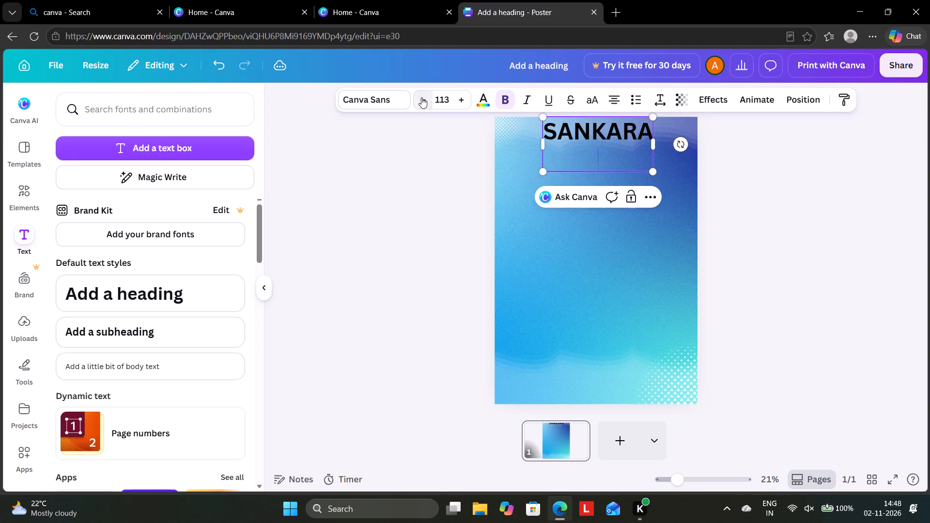
triple_click(421, 97)
triple_click(421, 97)
triple_click(421, 97)
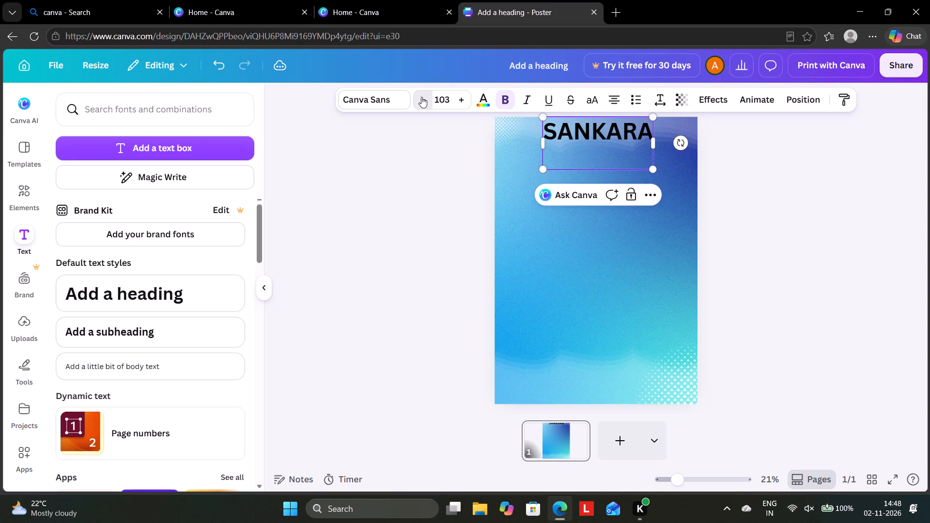
triple_click(421, 97)
triple_click(421, 97)
triple_click(421, 97)
triple_click(421, 97)
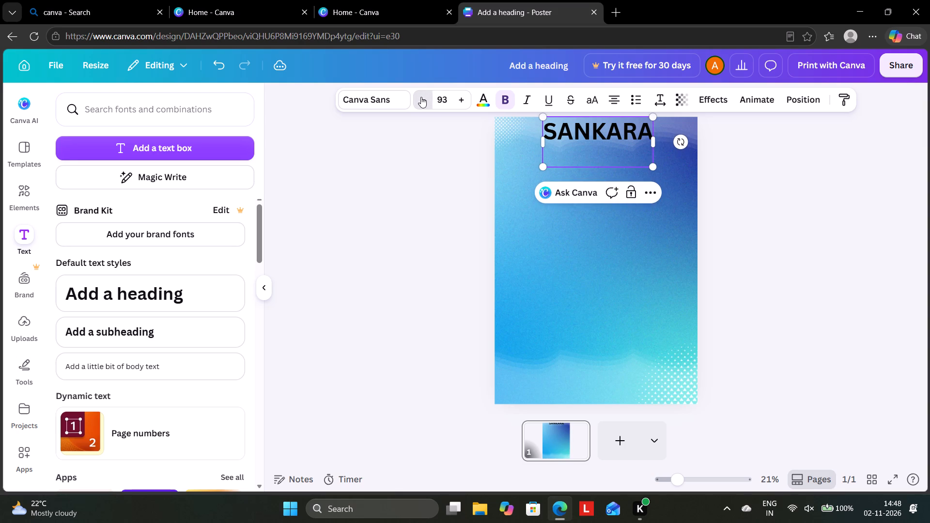
triple_click(421, 97)
triple_click(421, 96)
triple_click(421, 96)
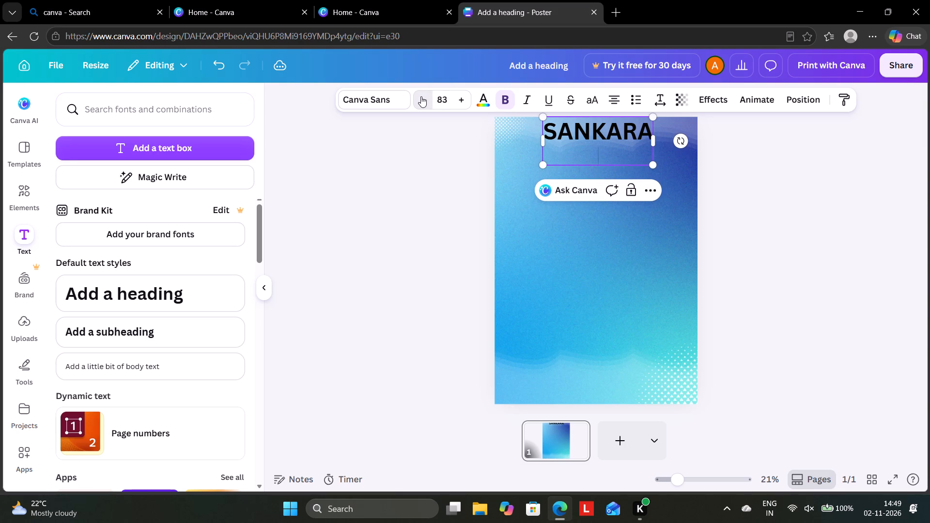
triple_click(421, 96)
triple_click(421, 96)
triple_click(421, 96)
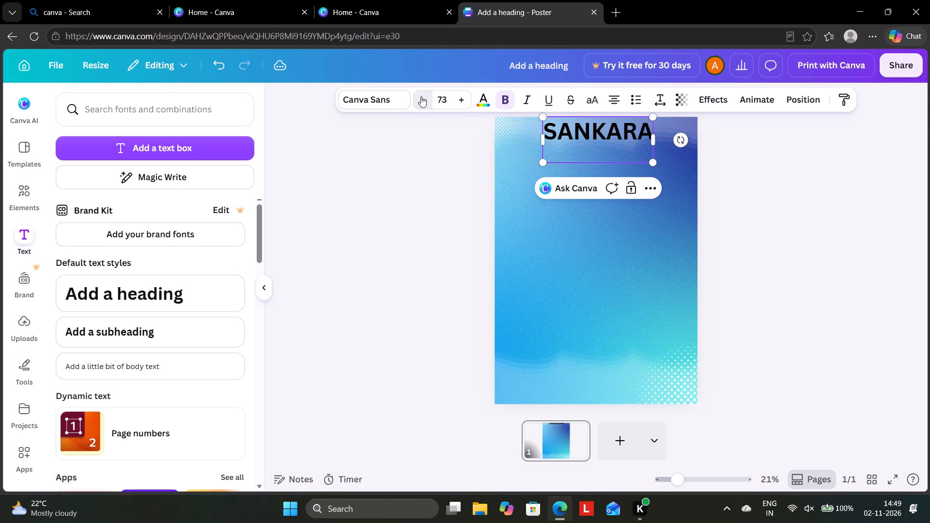
triple_click(421, 96)
triple_click(420, 96)
triple_click(420, 96)
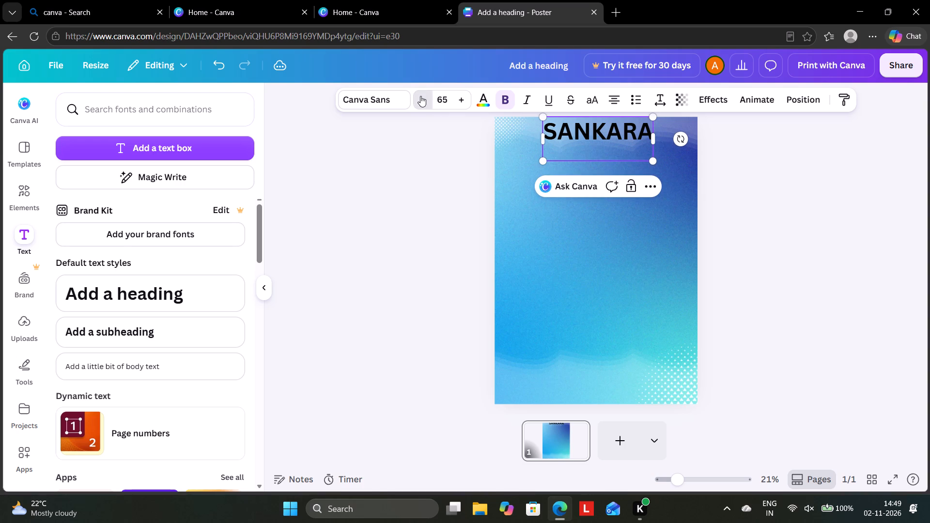
triple_click(420, 96)
triple_click(419, 96)
triple_click(419, 96)
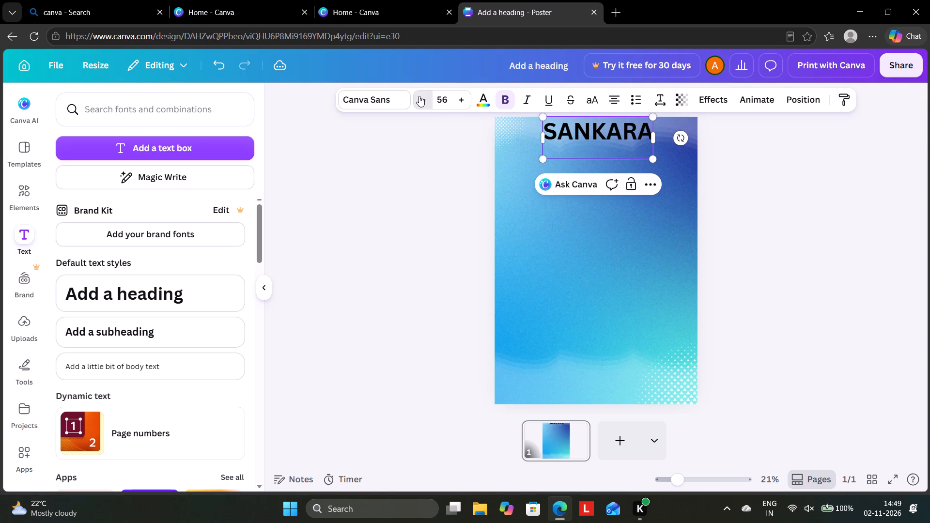
triple_click(419, 96)
double_click(419, 96)
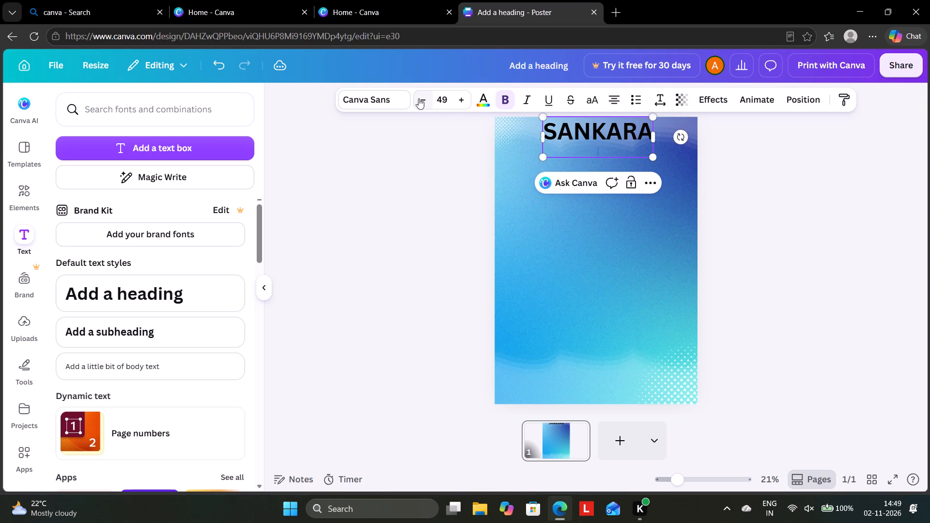
Enter COLLEGE OF SCIENCE AND COMMERCE as the second line of the heading text.
key("c")
key("o")
key("BackSpace")
key("BackSpace")
type("COLLA")
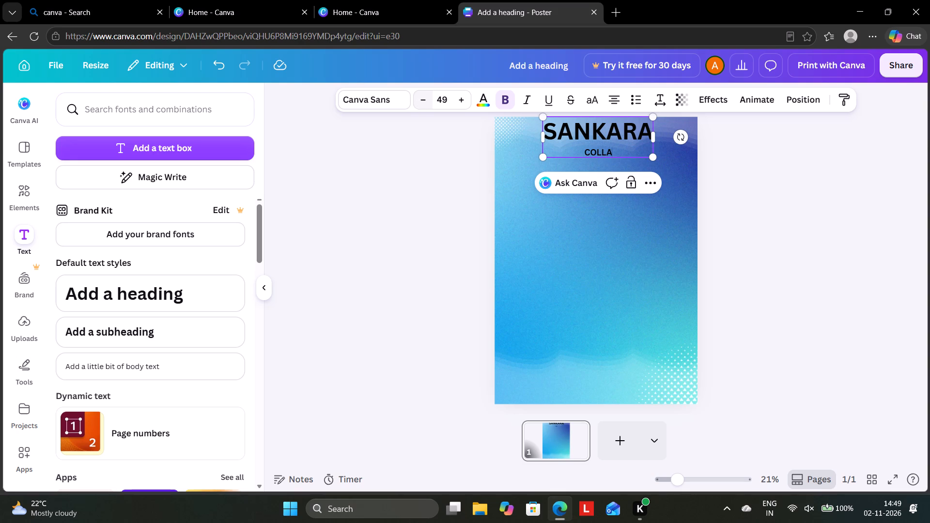
type("GE")
key("BackSpace")
key("BackSpace")
key("BackSpace")
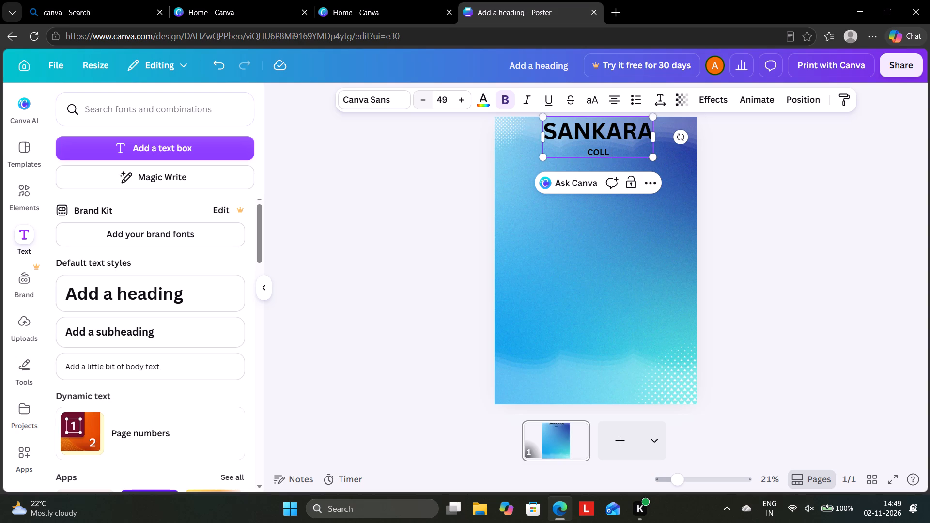
type("EGE")
key("space")
type("OF")
key("space")
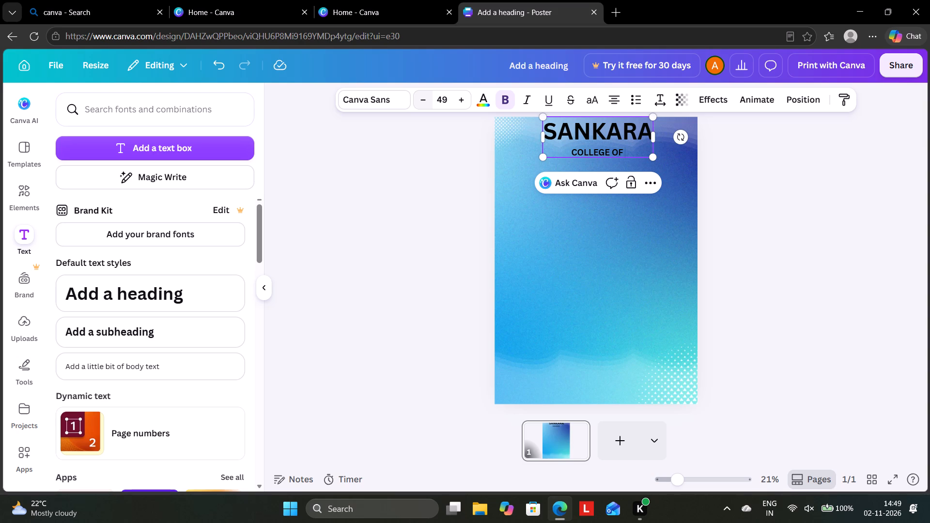
type("SCIENCE")
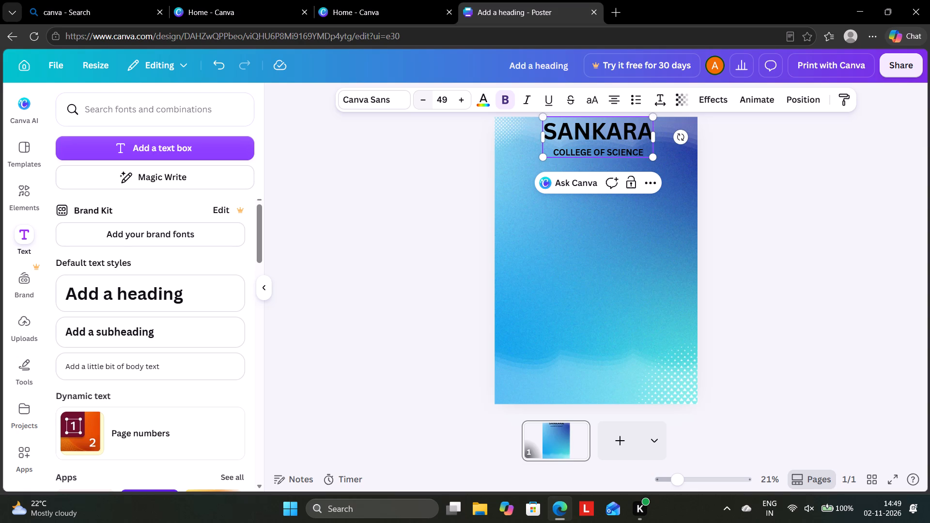
key("space")
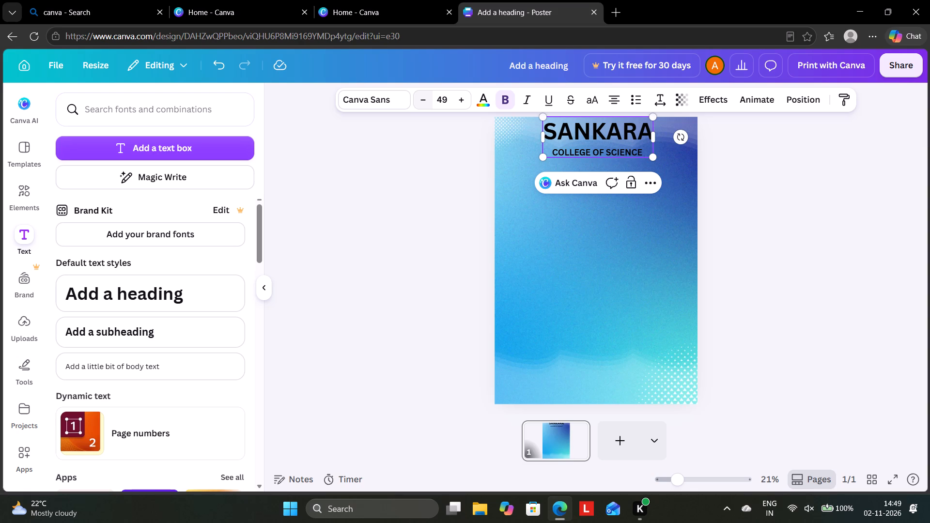
type("AND")
key("space")
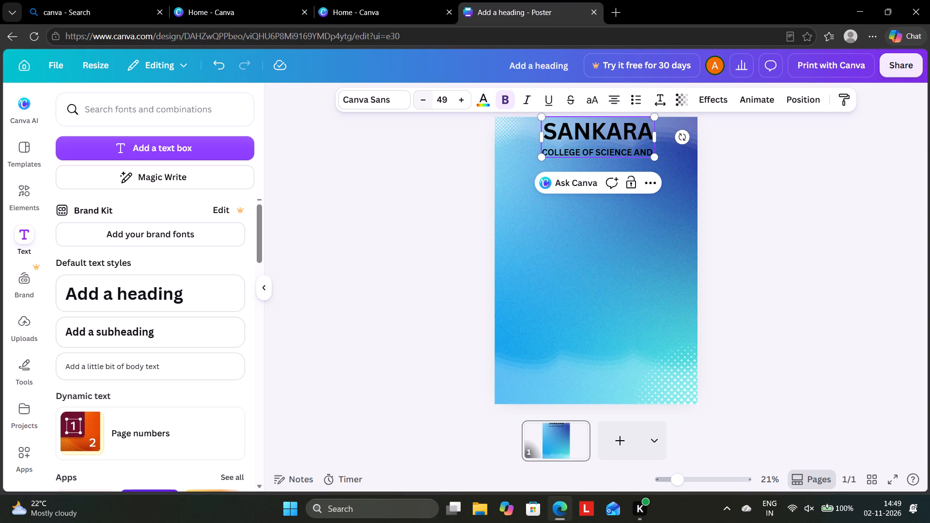
type("COMMER")
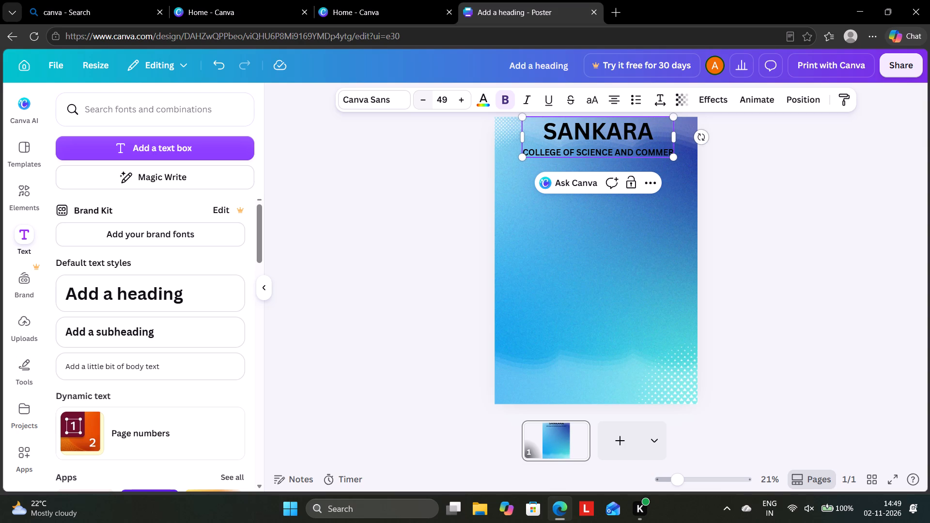
type("ENCE")
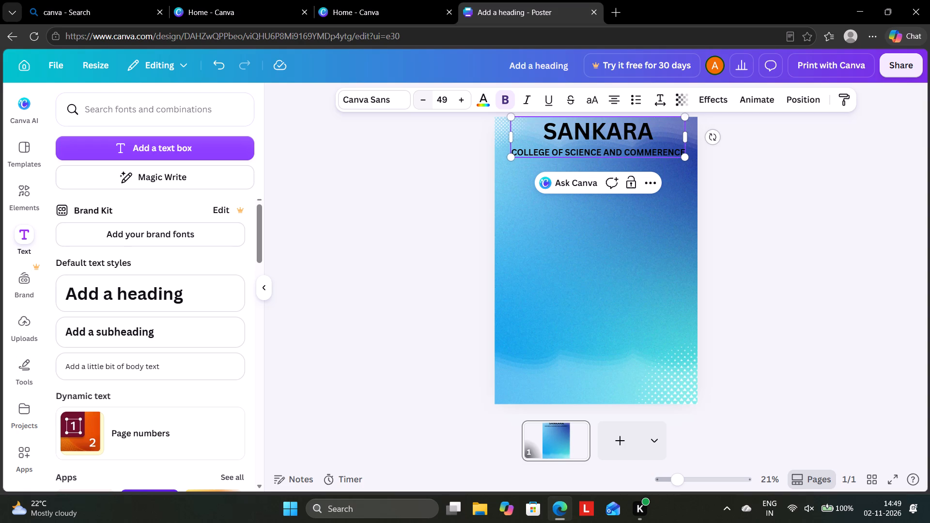
key("BackSpace")
key("BackSpace")
key("BackSpace")
key("BackSpace")
key("BackSpace")
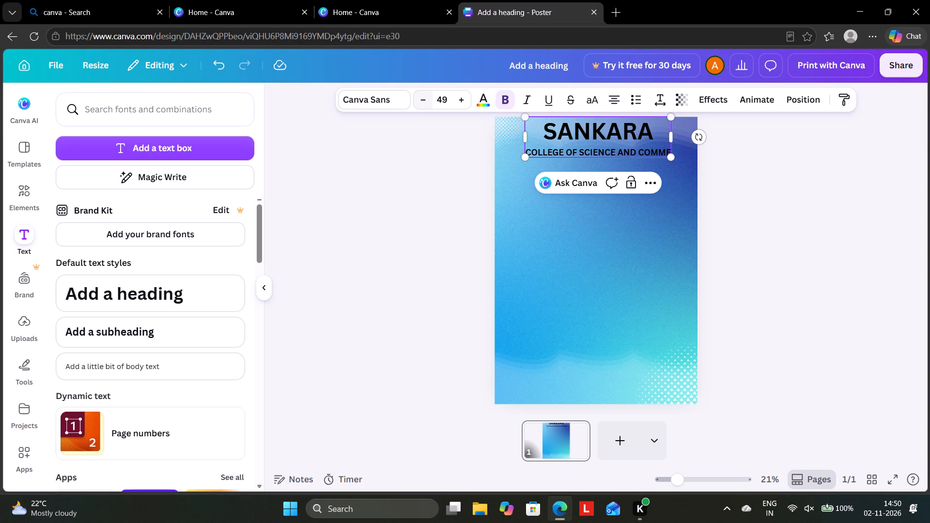
key("r")
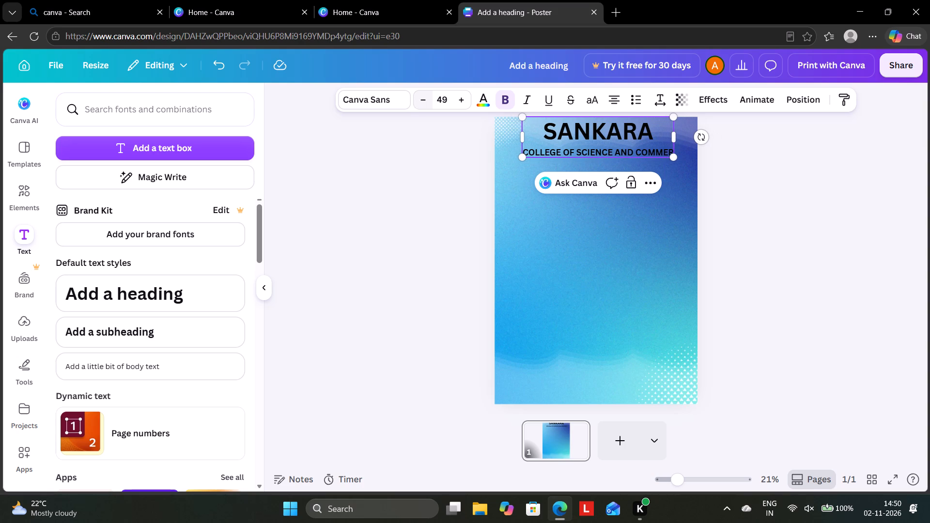
type("CE")
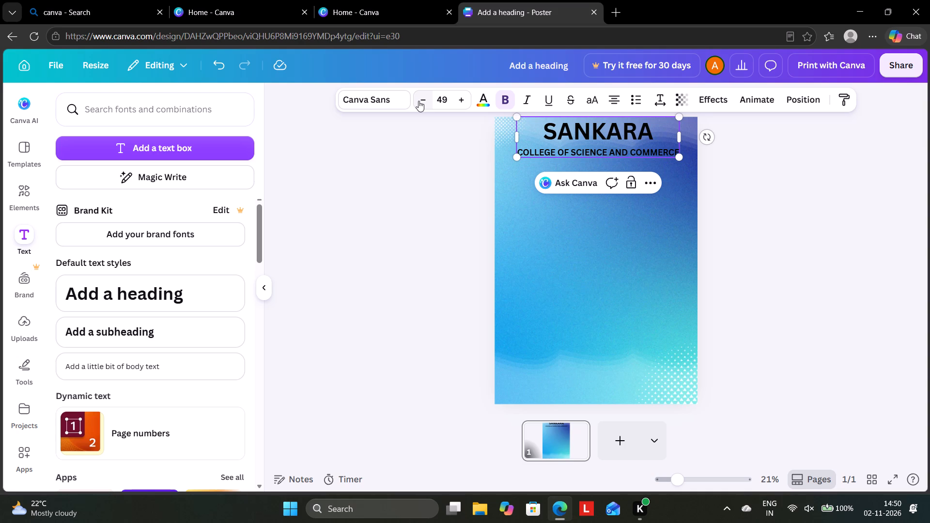
Add BHOPAL as a third line below the college name.
key("Return")
key("b")
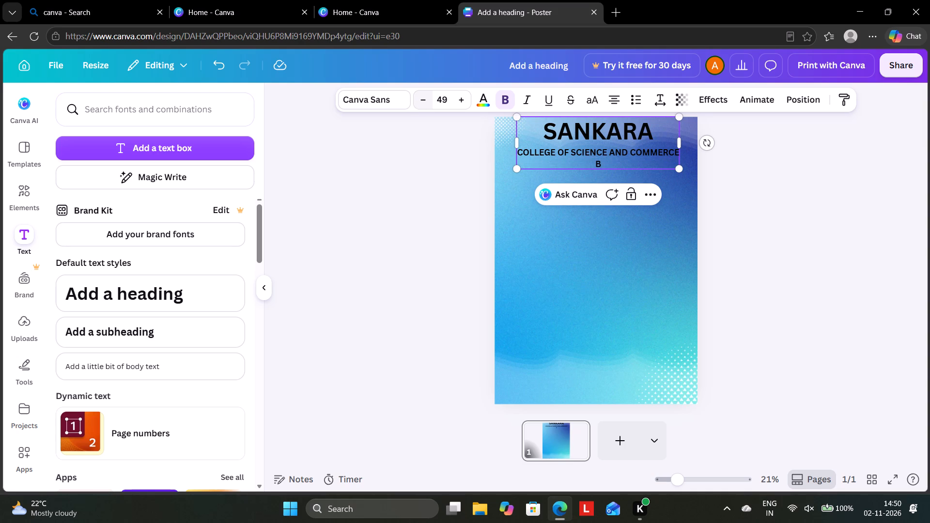
type("HOPAL")
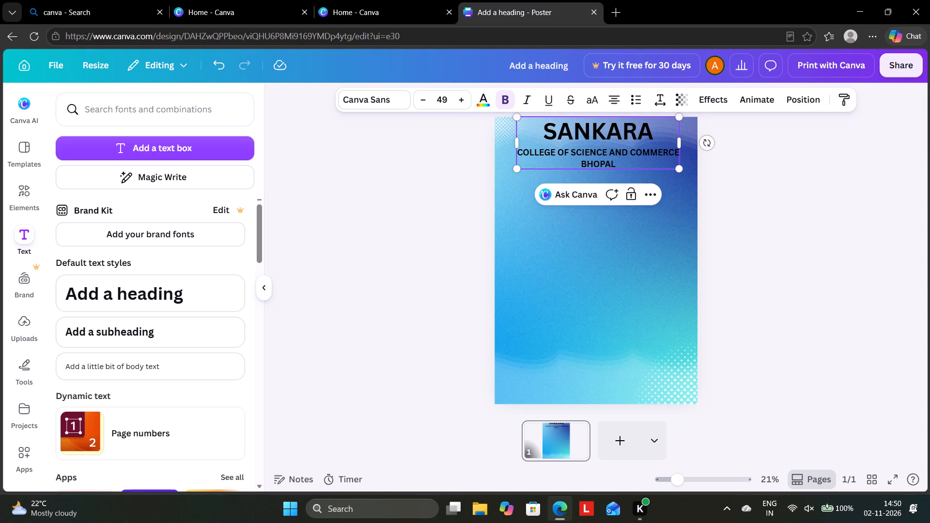
Reduce the font size of the SANKARA line to 123.
left_click(580, 132)
left_click(422, 98)
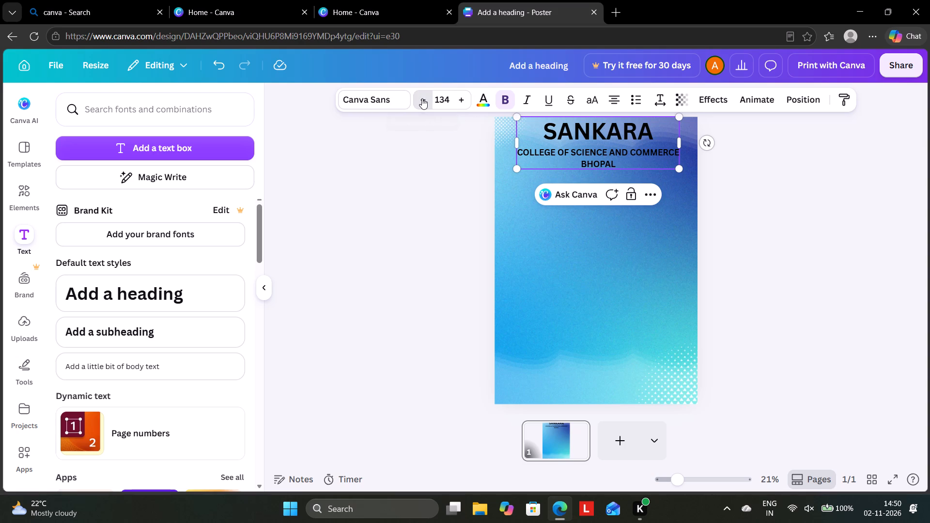
triple_click(422, 98)
triple_click(422, 98)
triple_click(422, 98)
left_click(422, 98)
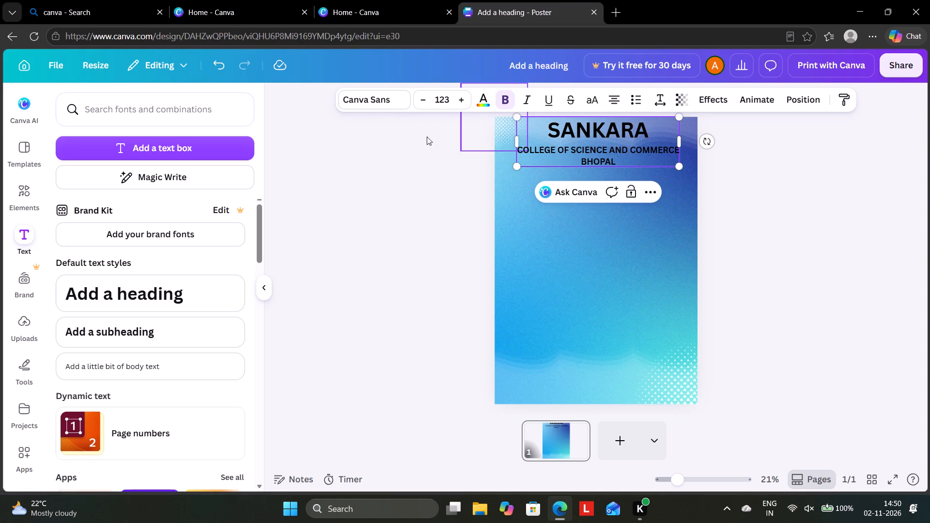
Recolour all of the black heading text on the page red.
left_click(485, 99)
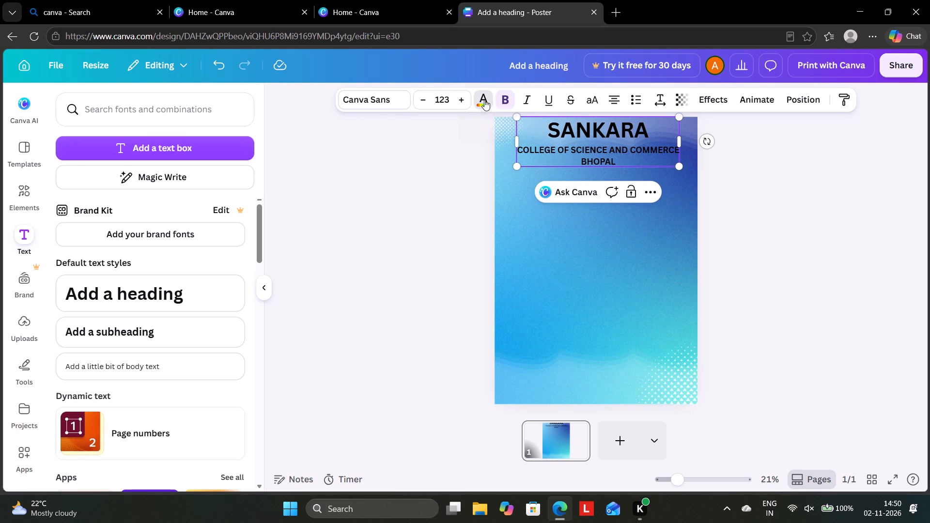
left_click(67, 448)
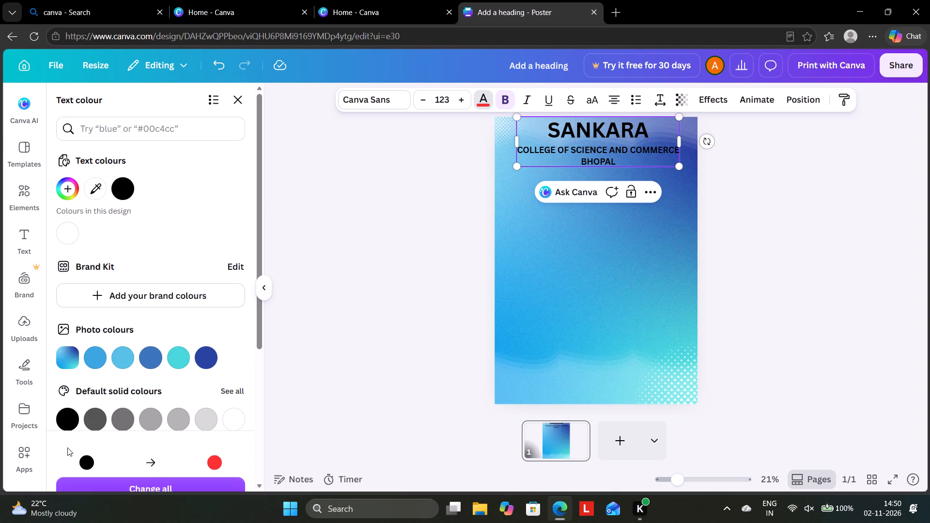
left_click(73, 484)
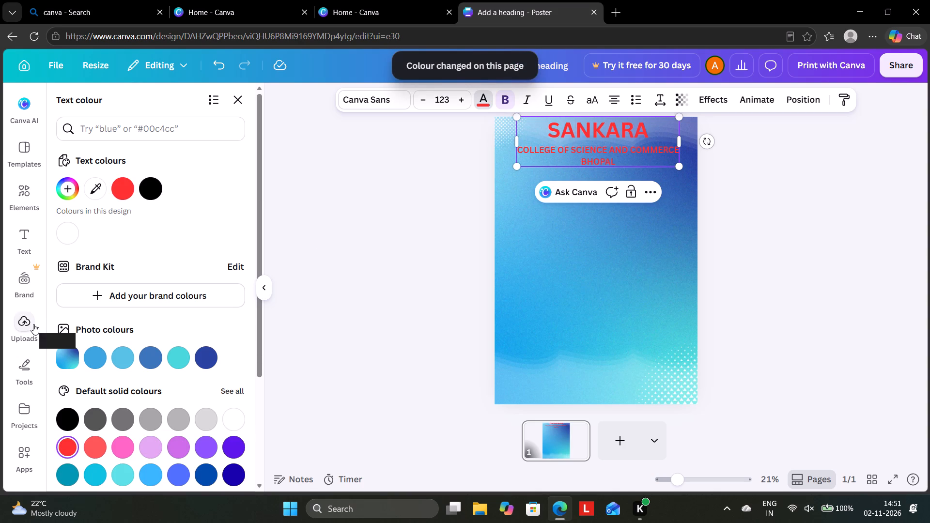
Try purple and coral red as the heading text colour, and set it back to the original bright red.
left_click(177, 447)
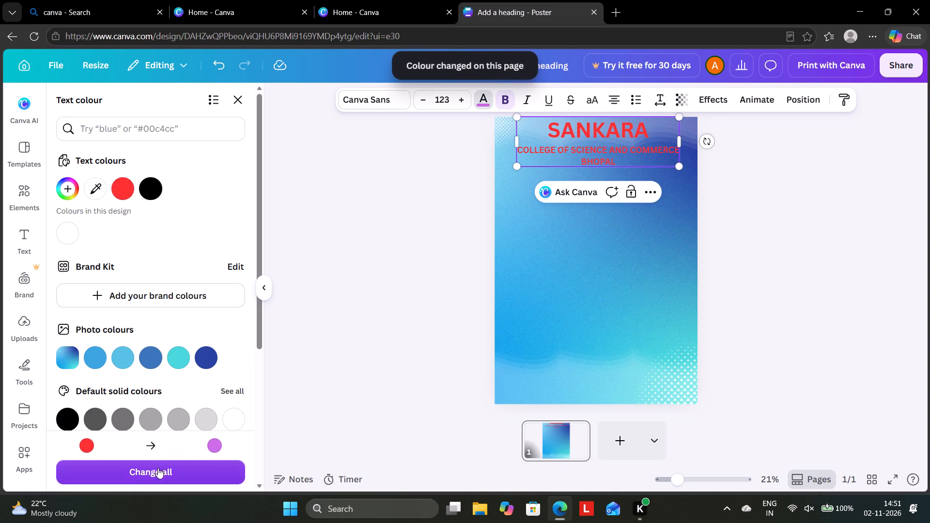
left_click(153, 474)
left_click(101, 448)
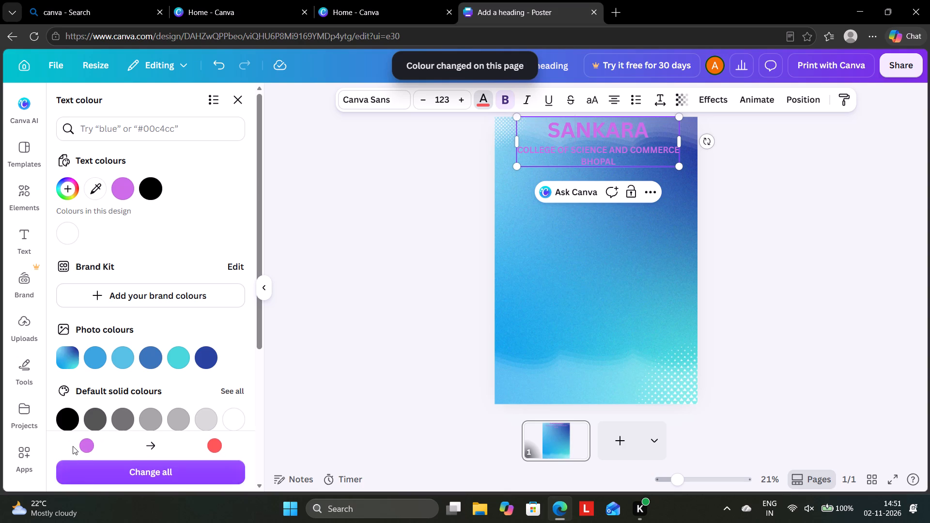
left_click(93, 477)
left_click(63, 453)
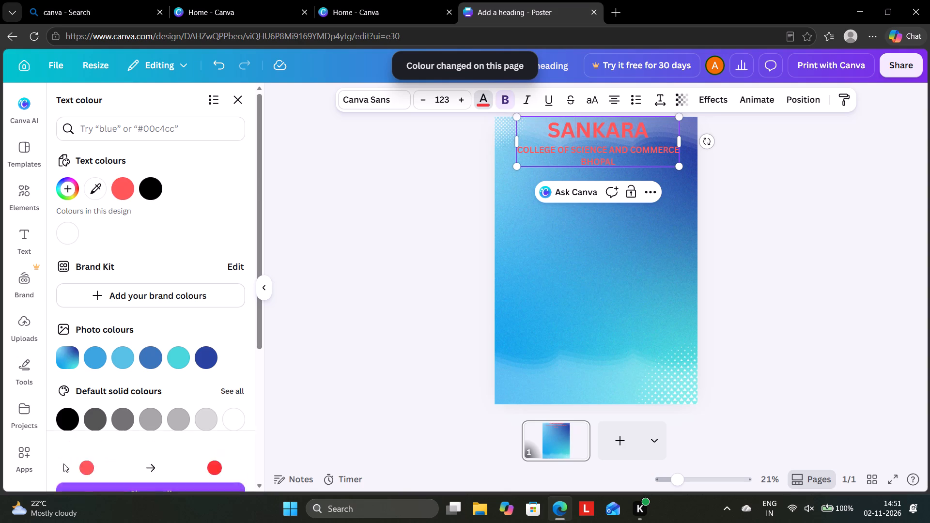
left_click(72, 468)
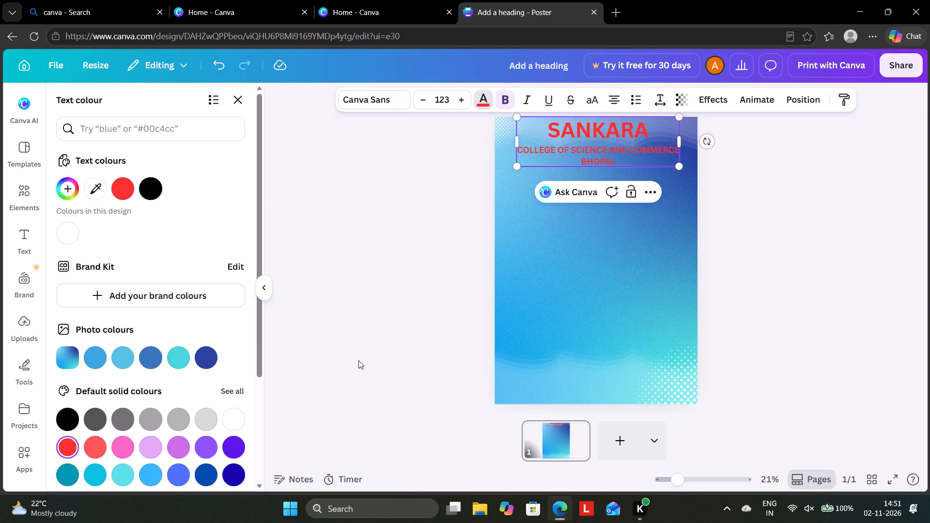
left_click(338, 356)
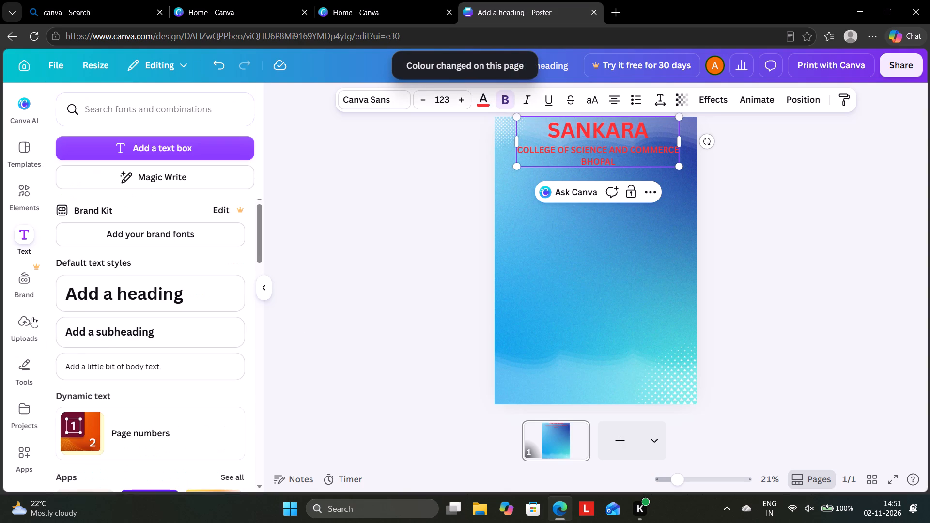
Add a subheading text box and place it just below the BHOPAL line.
left_click(131, 332)
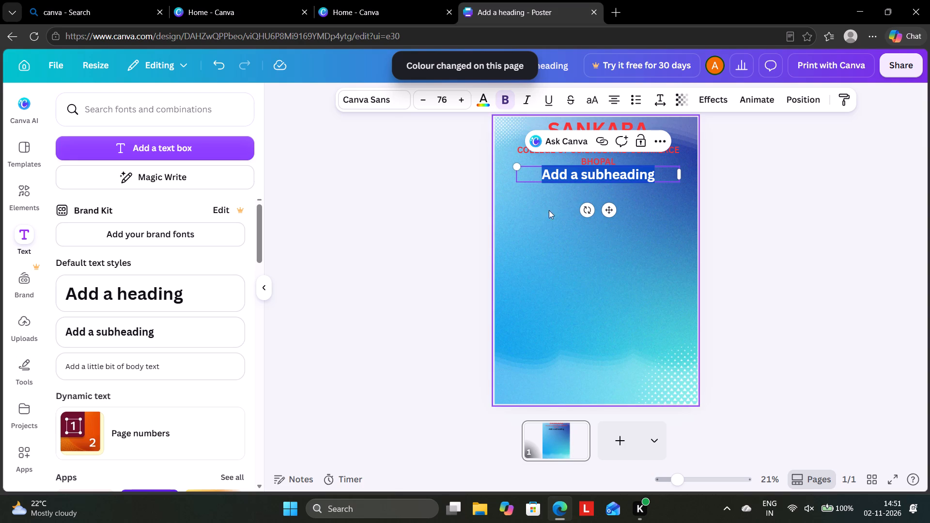
left_click_drag(609, 214, 607, 216)
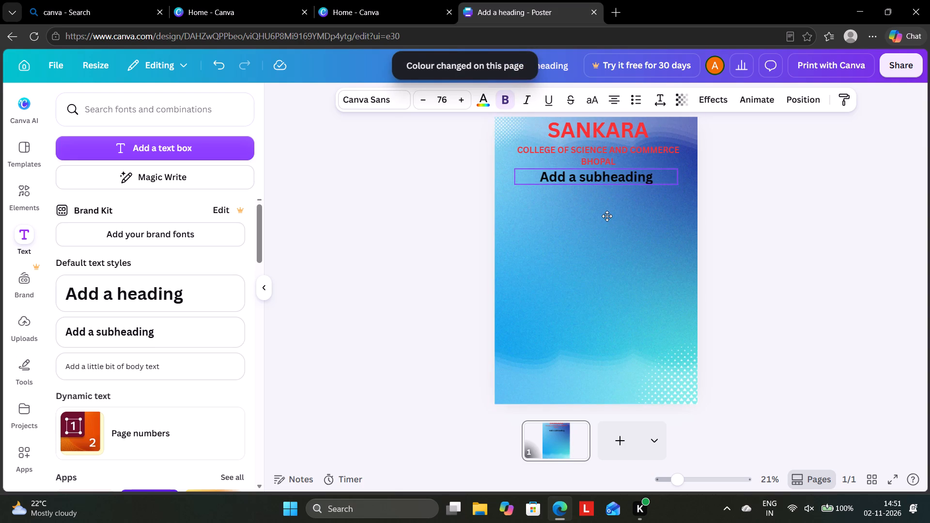
left_click_drag(607, 216, 607, 219)
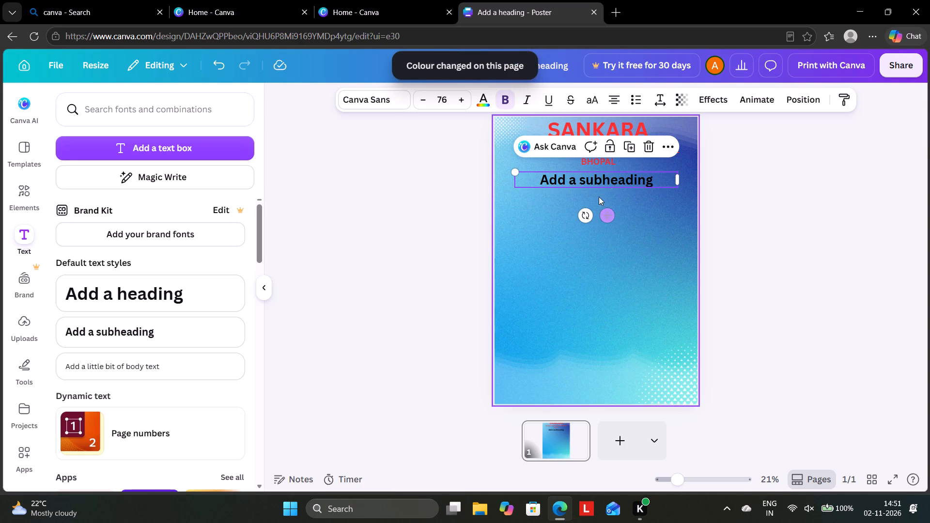
Replace the subheading placeholder with NATIONAL LEVEL INTER COLLEGIATE.
left_click(596, 178)
key("BackSpace")
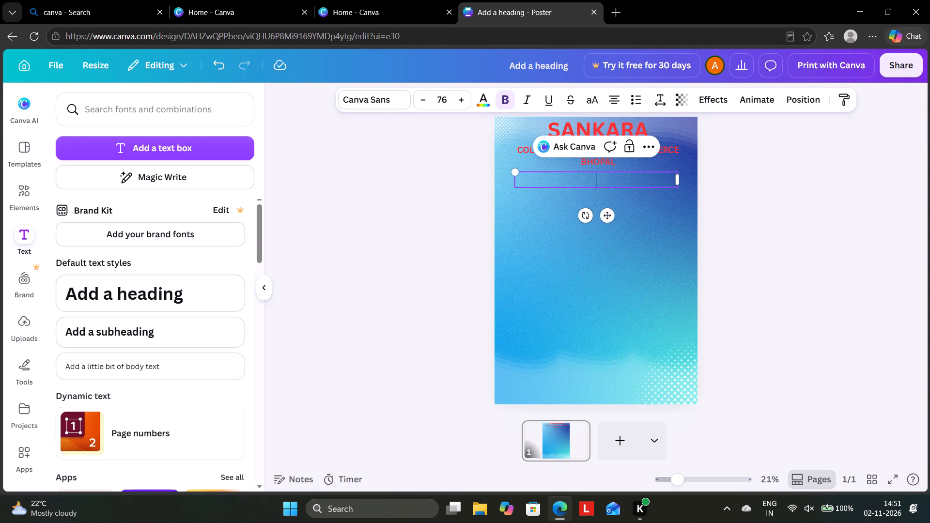
key("n")
key("a")
type("TIO")
type("NAL")
key("space")
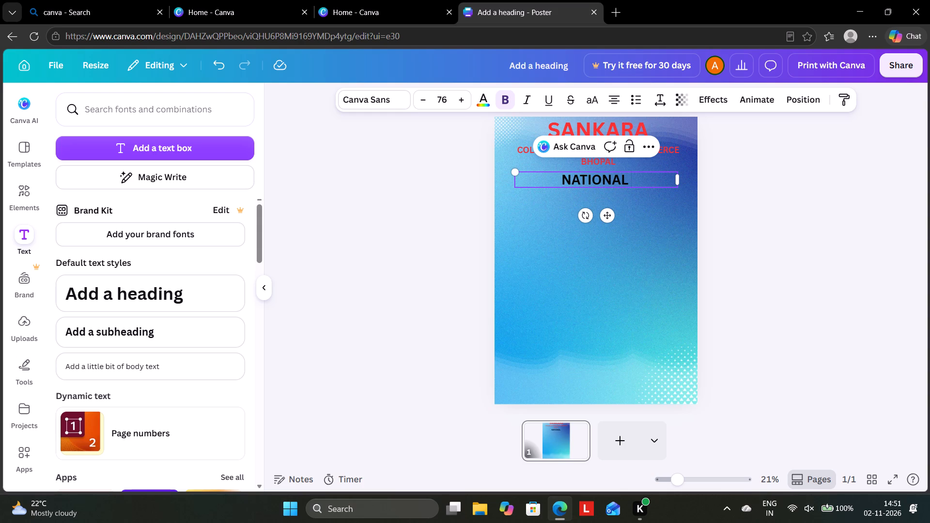
type("LEVEL")
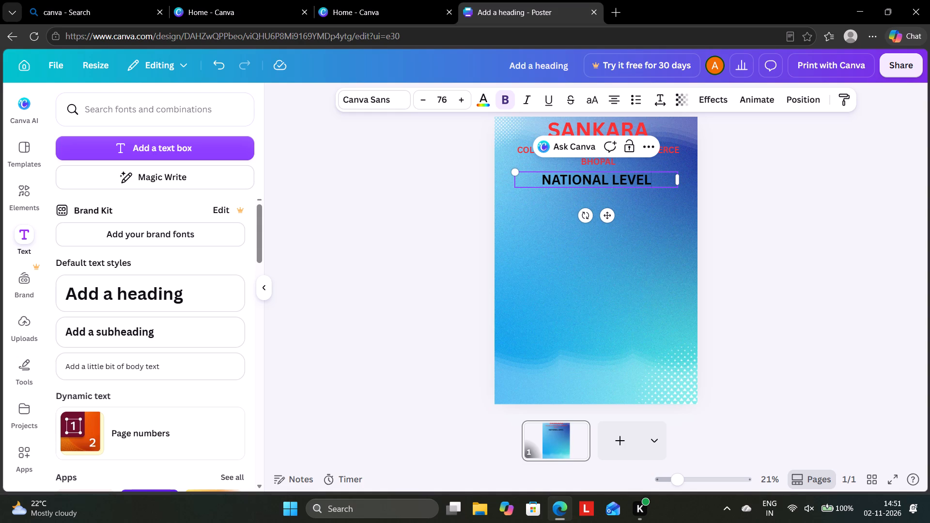
key("space")
type("IN")
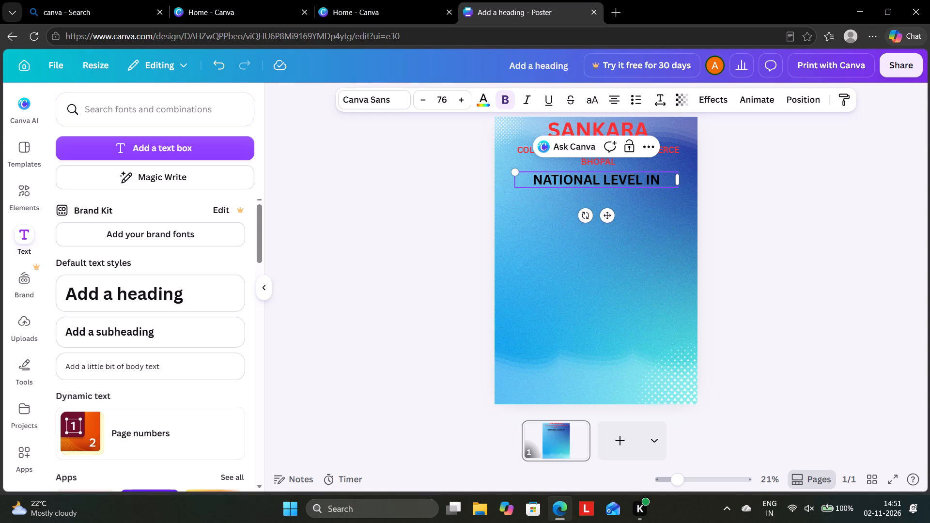
type("TER")
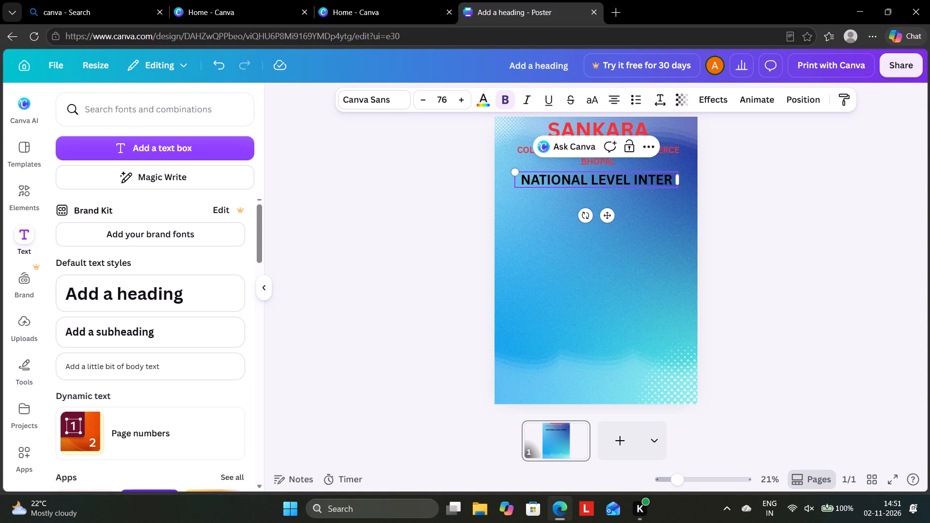
key("space")
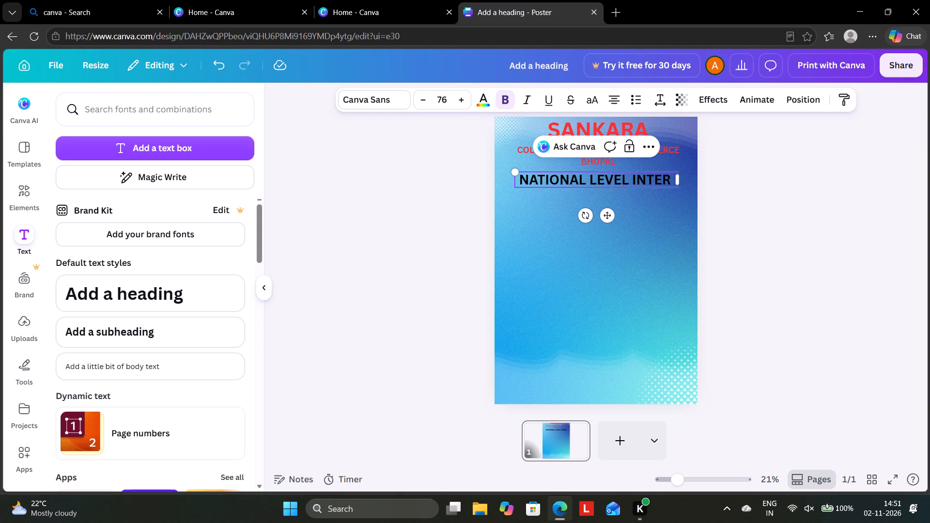
key("c")
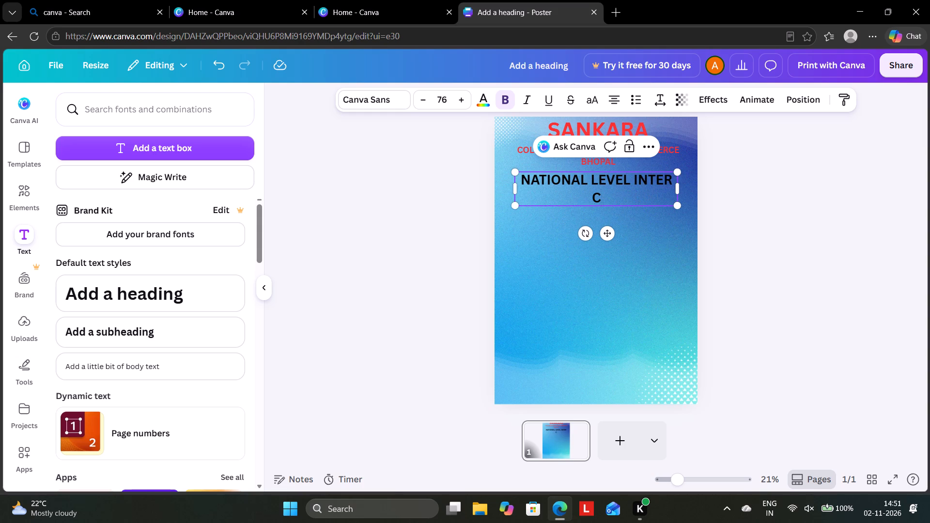
type("OLL")
key("e")
key("g")
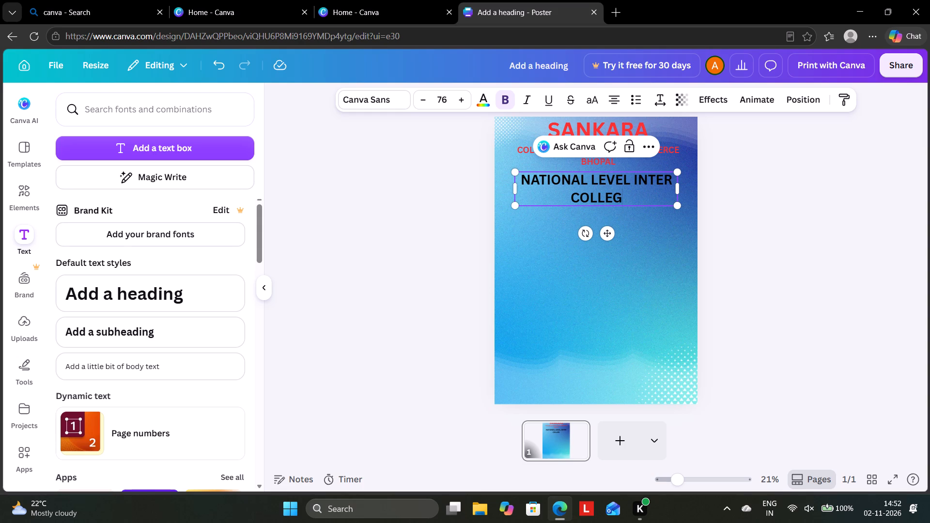
type("IATE")
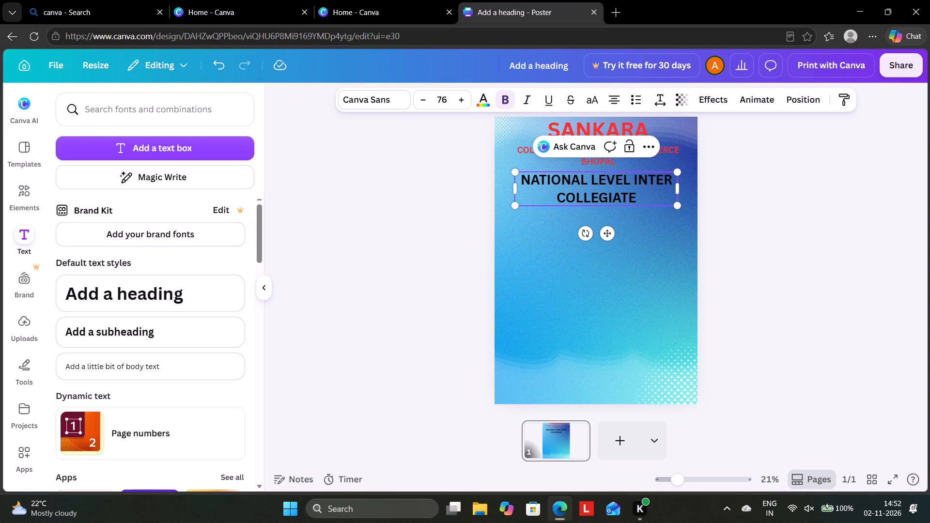
key("space")
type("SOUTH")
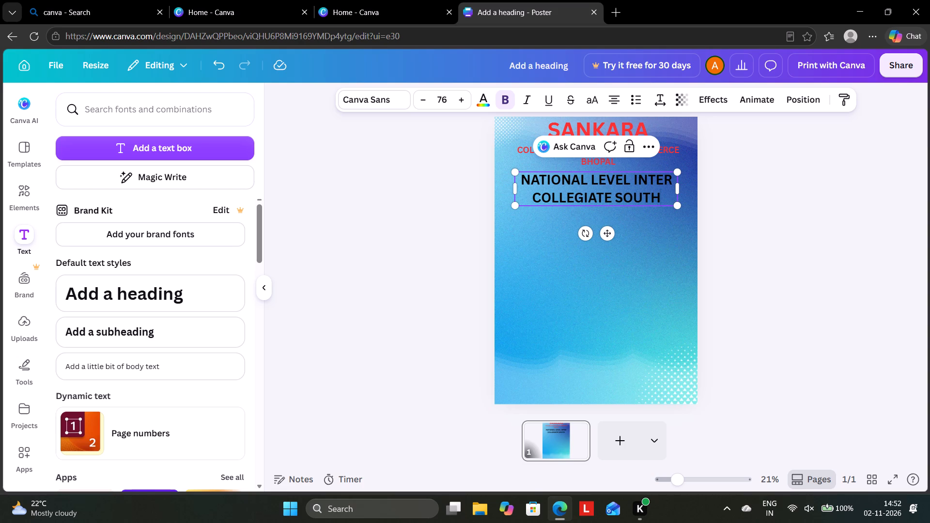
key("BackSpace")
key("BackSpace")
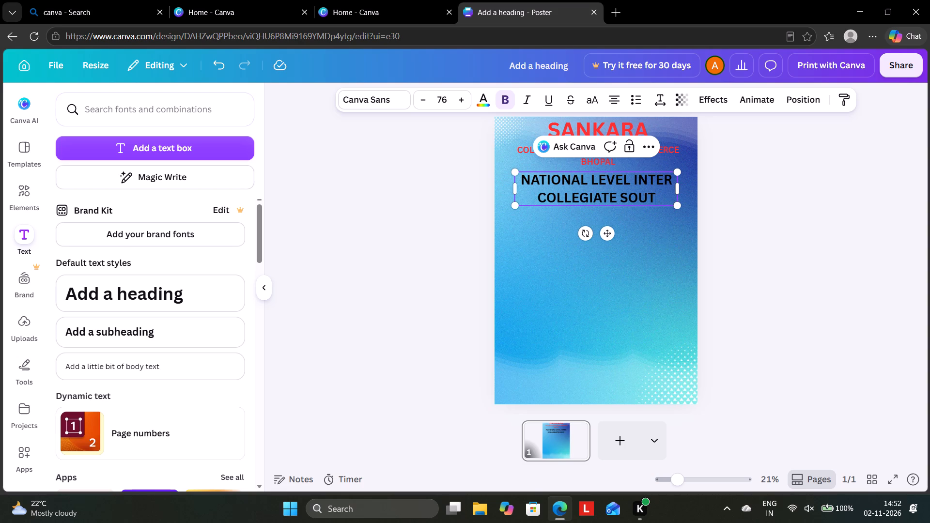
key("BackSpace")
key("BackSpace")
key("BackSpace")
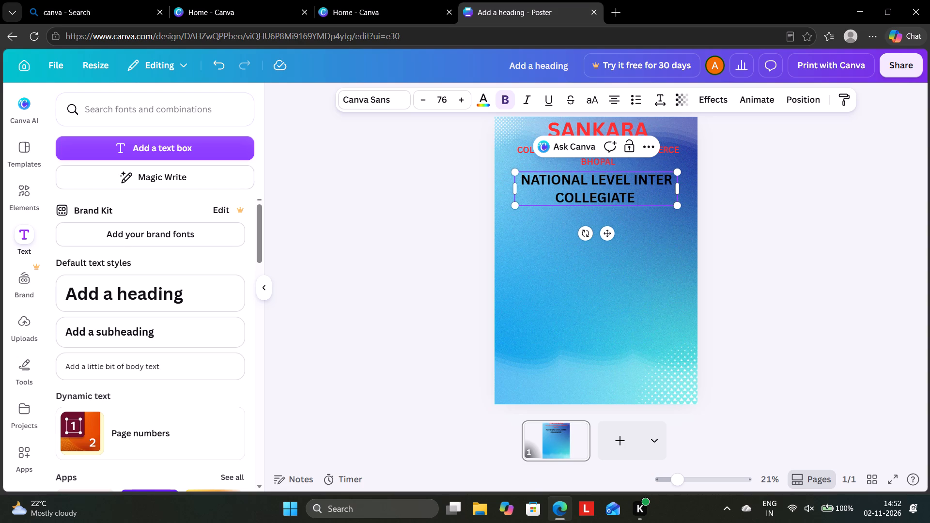
Continue the subheading after COLLEGIATE with INDIAN CULTURAL, separating the two words with a space.
type("INDIAN")
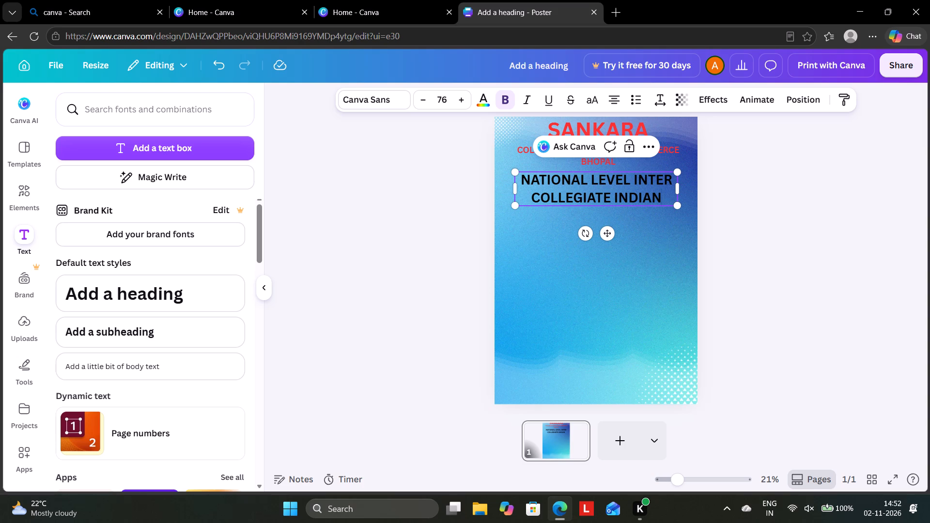
type("CULTURAL")
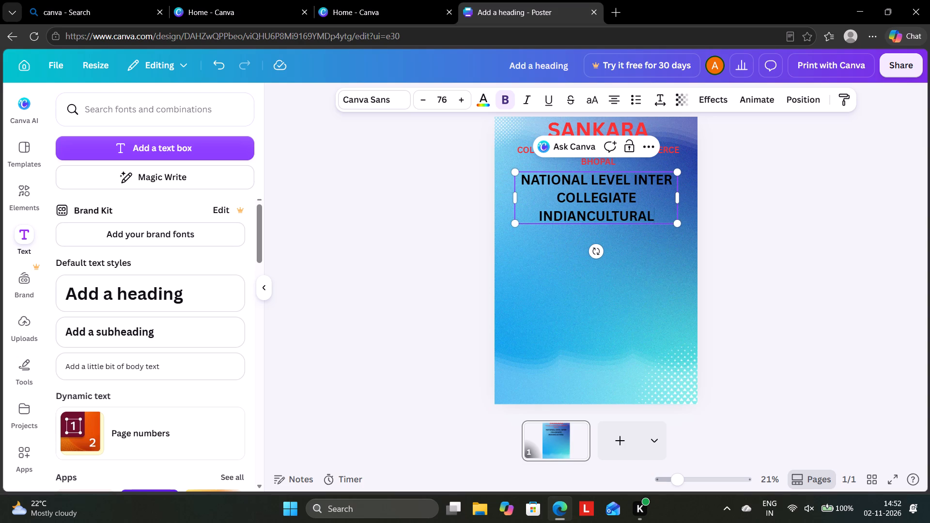
key("Left")
key("Left")
key("Left")
key("Left")
key("Left")
key("Left")
key("Left")
key("Left")
key("space")
Append FEST after CULTURAL at the end of the subheading.
key("Down")
key("Down")
key("Down")
key("Down")
key("Down")
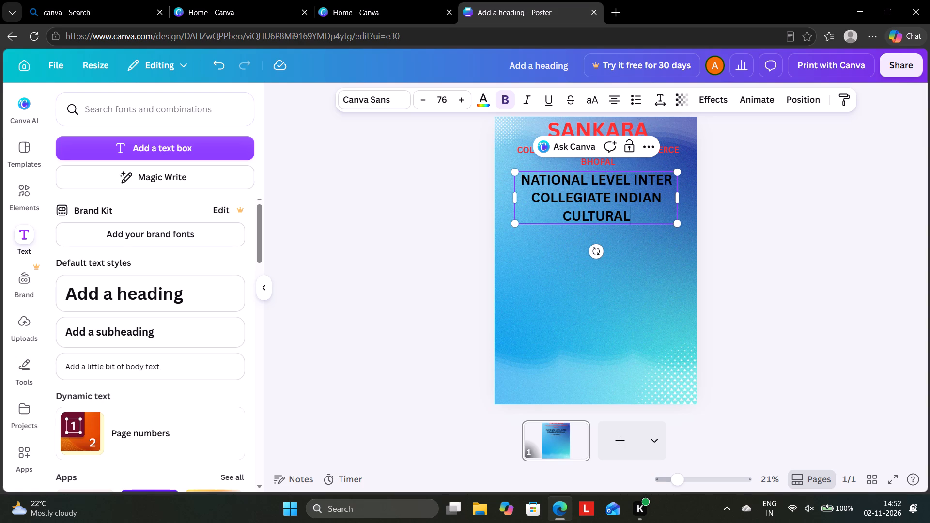
key("Right")
key("Right")
key("Right")
key("Right")
key("space")
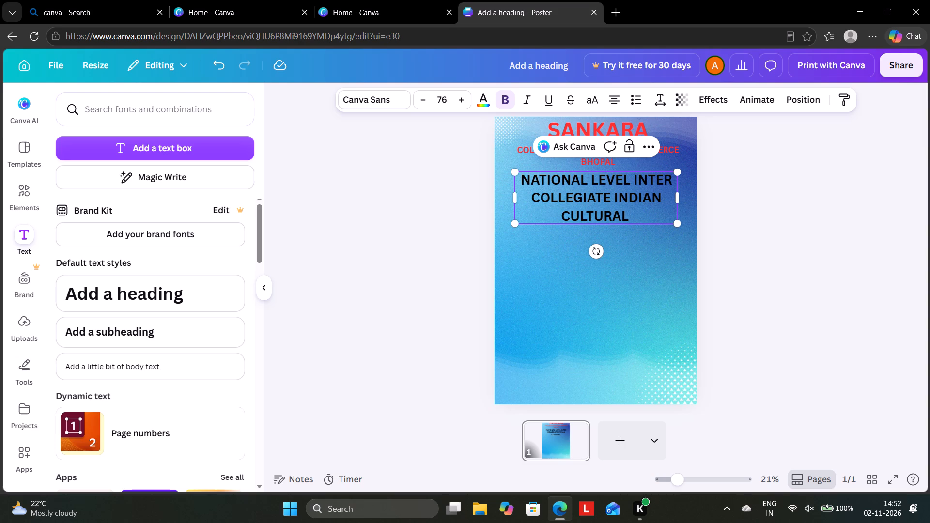
type("FESR")
key("BackSpace")
key("t")
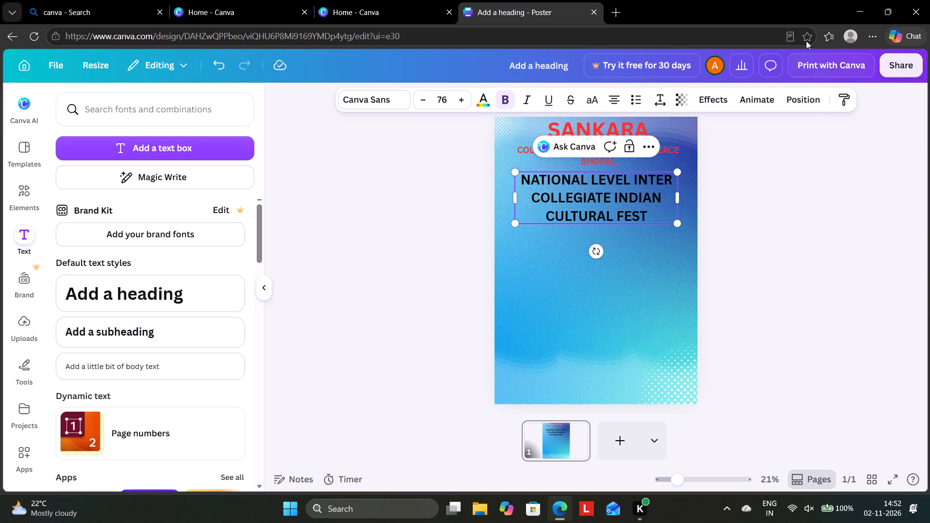
Reduce the font size of the NATIONAL LEVEL INTER COLLEGIATE INDIAN CULTURAL FEST subheading to 67.
triple_click(423, 101)
triple_click(422, 101)
triple_click(422, 100)
left_click(422, 100)
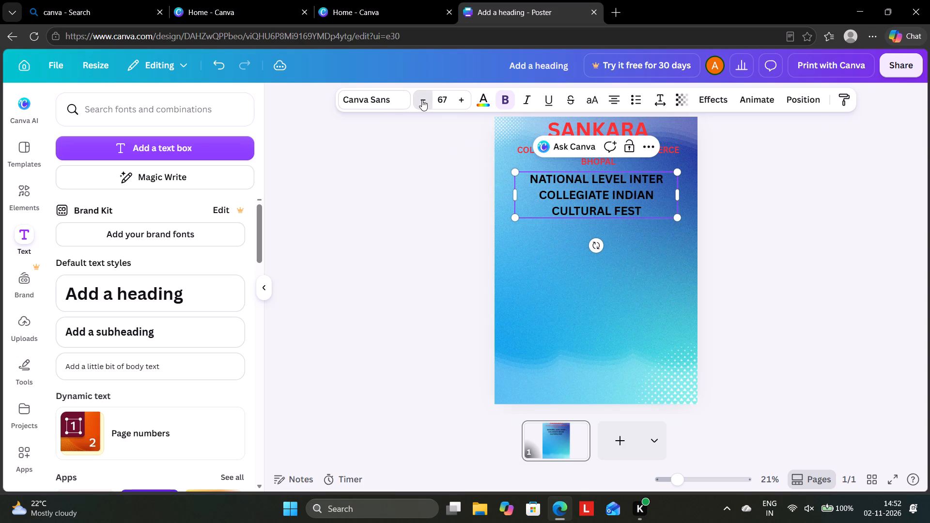
Reduce the font size of the NATIONAL LEVEL INTER COLLEGIATE INDIAN CULTURAL FEST subheading to 52.
triple_click(422, 100)
triple_click(422, 100)
triple_click(422, 100)
triple_click(422, 99)
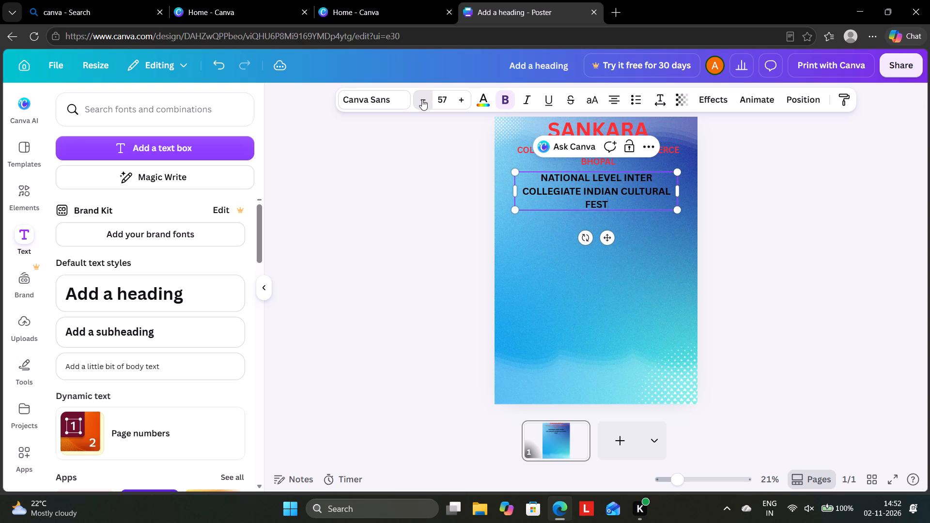
left_click(422, 100)
left_click(422, 100)
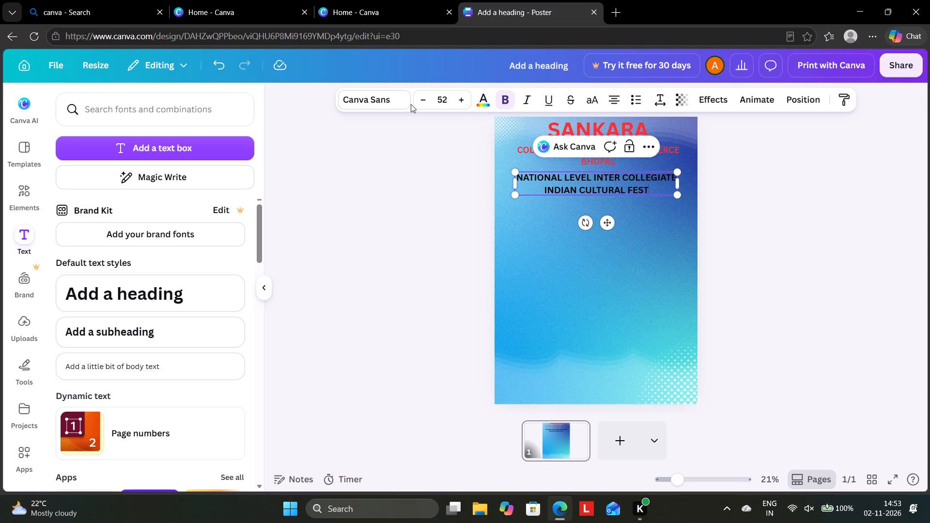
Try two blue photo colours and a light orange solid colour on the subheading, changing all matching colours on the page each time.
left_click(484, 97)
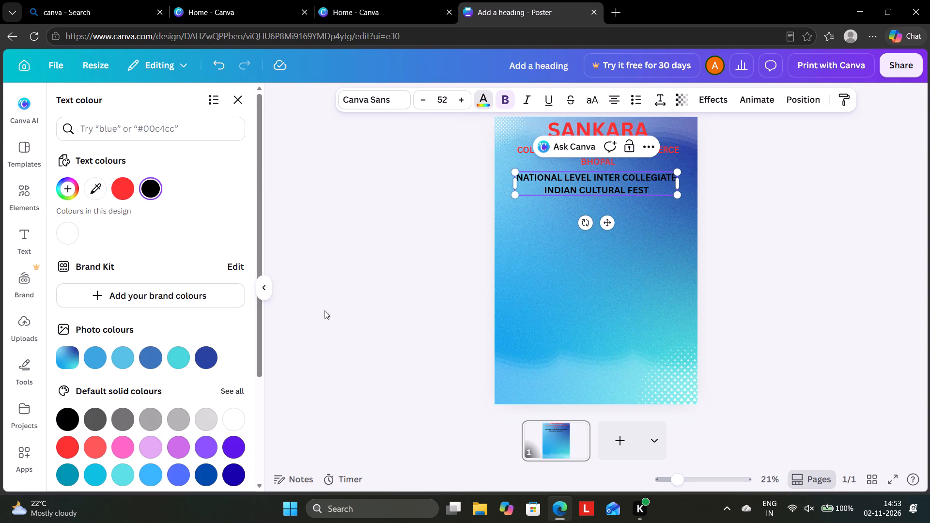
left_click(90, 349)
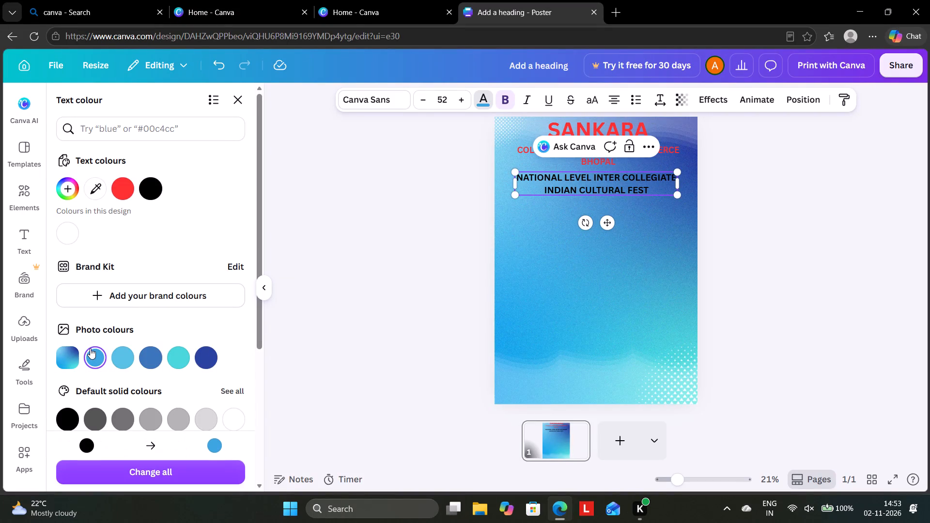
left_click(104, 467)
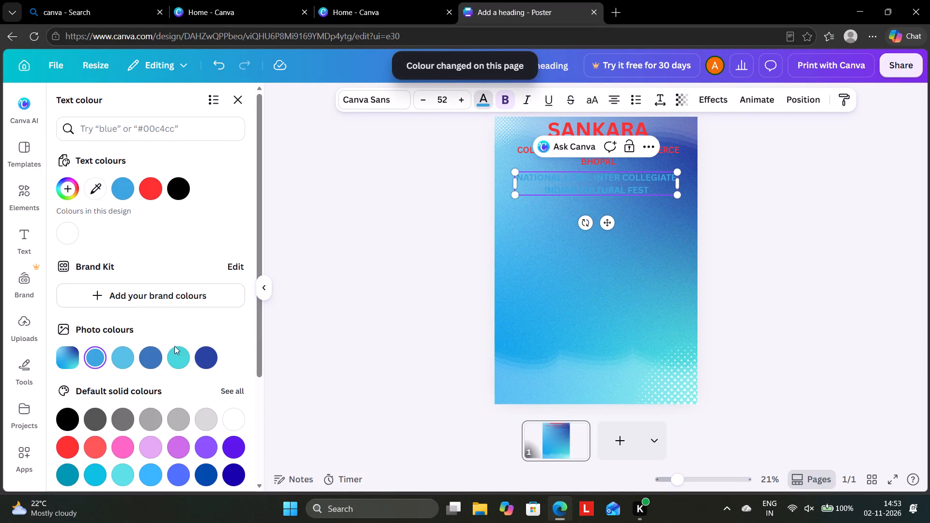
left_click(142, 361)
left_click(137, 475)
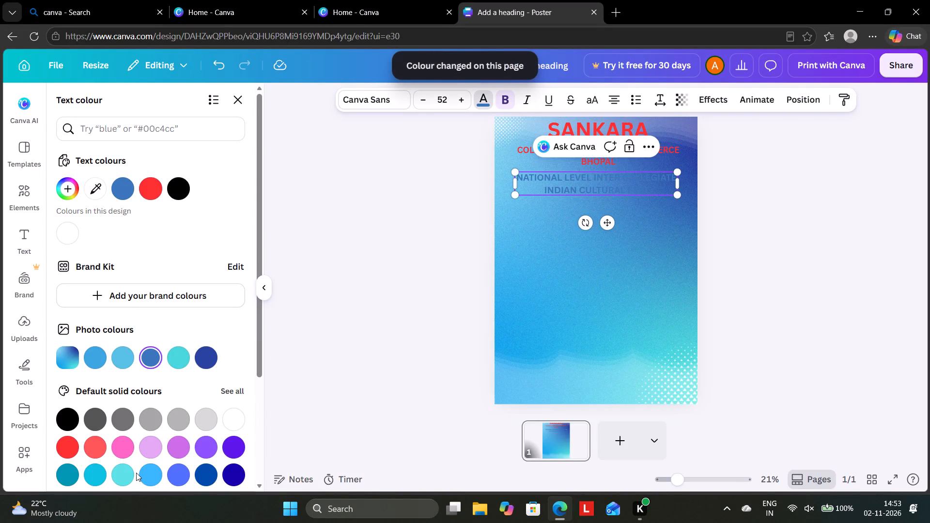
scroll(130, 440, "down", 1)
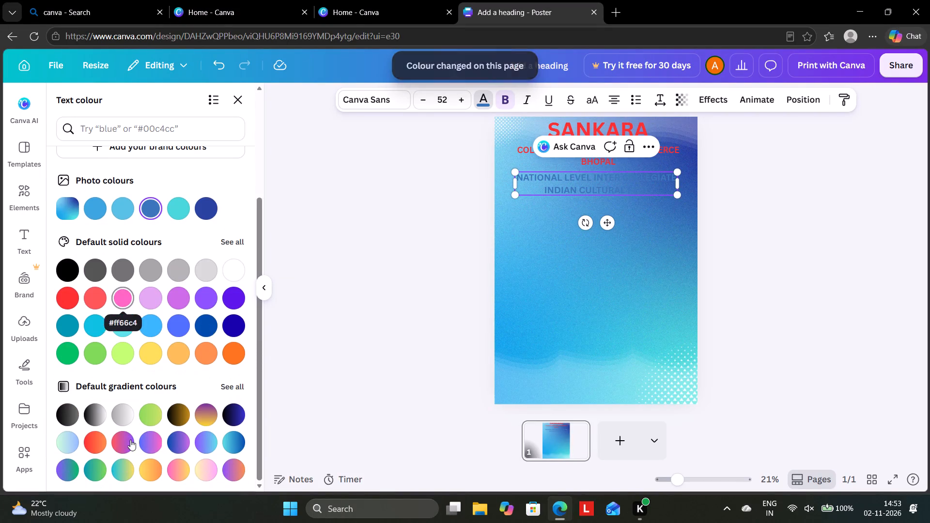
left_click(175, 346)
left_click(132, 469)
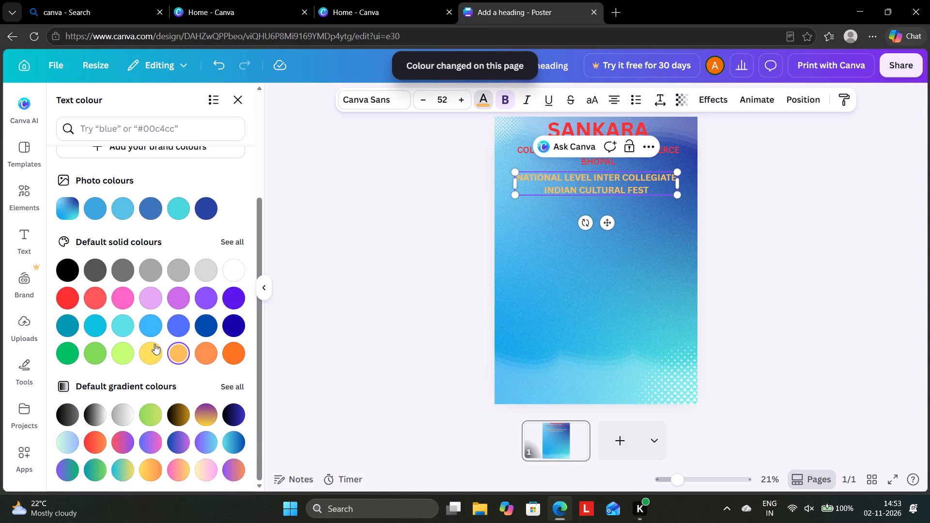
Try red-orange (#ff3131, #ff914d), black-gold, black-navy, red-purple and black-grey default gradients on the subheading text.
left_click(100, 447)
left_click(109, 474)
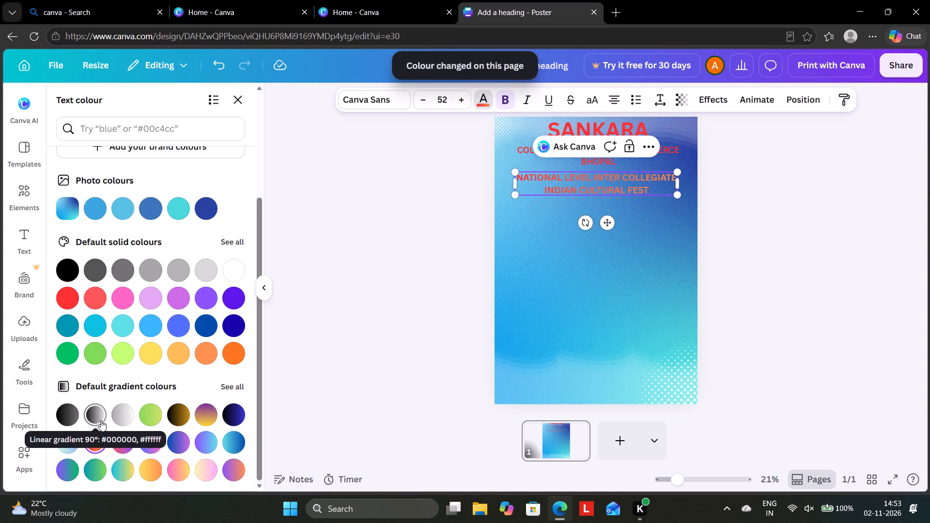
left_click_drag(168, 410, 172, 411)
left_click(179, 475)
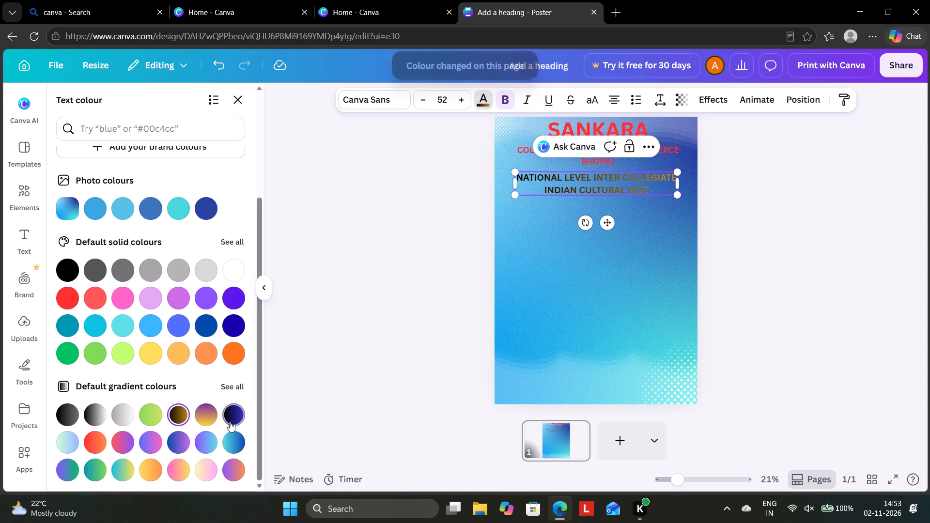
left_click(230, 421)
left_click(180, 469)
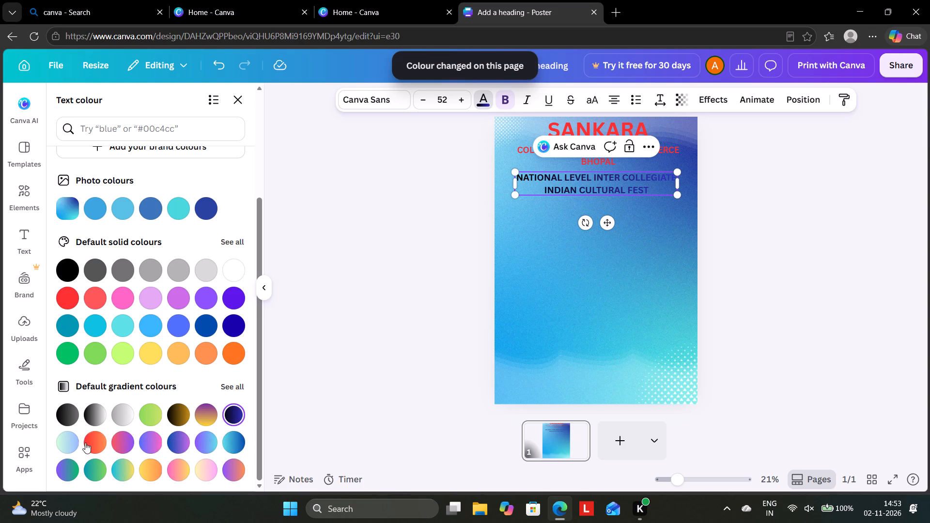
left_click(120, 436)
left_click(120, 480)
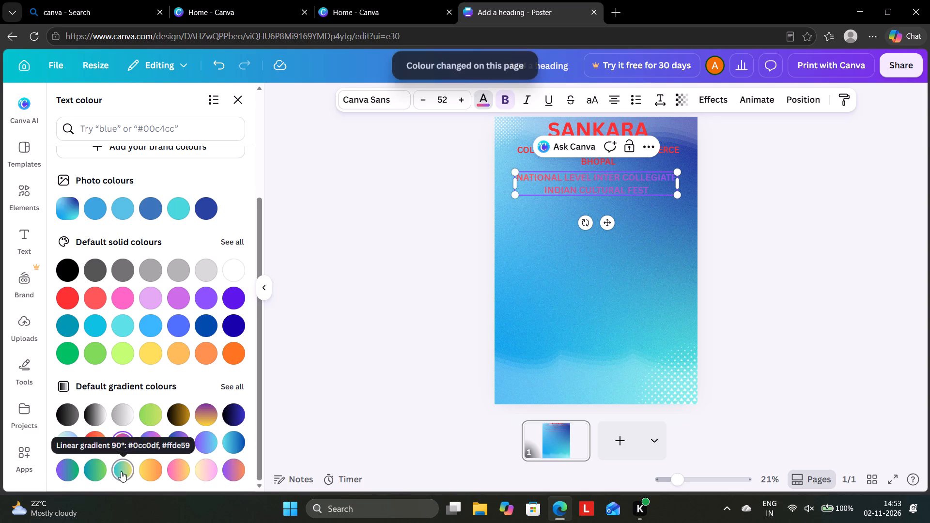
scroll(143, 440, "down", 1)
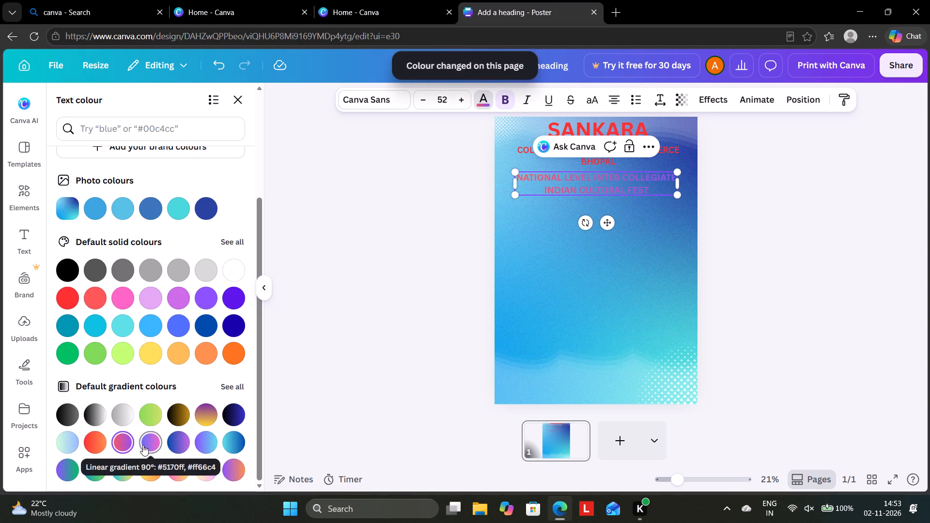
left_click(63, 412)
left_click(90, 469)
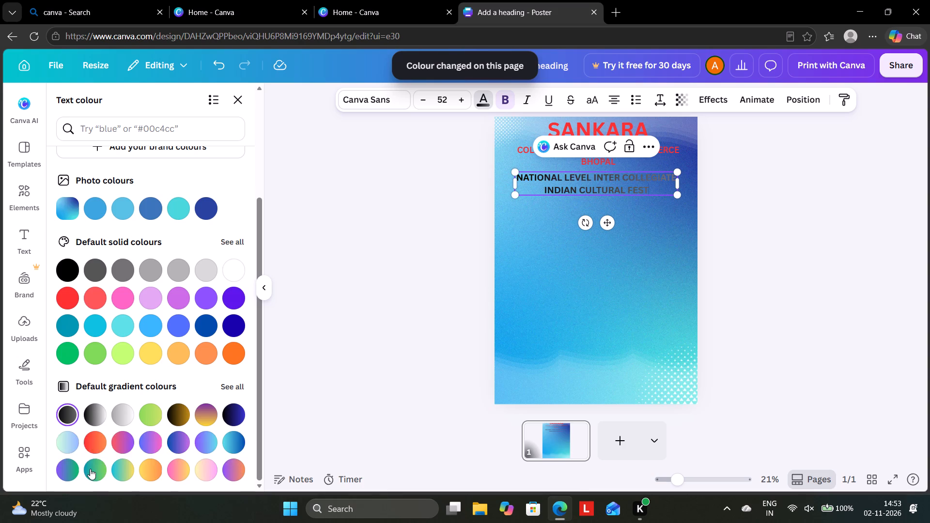
Apply the pale mint-to-light-blue default gradient to the subheading and to all matching colours on the page.
left_click(65, 439)
left_click(99, 467)
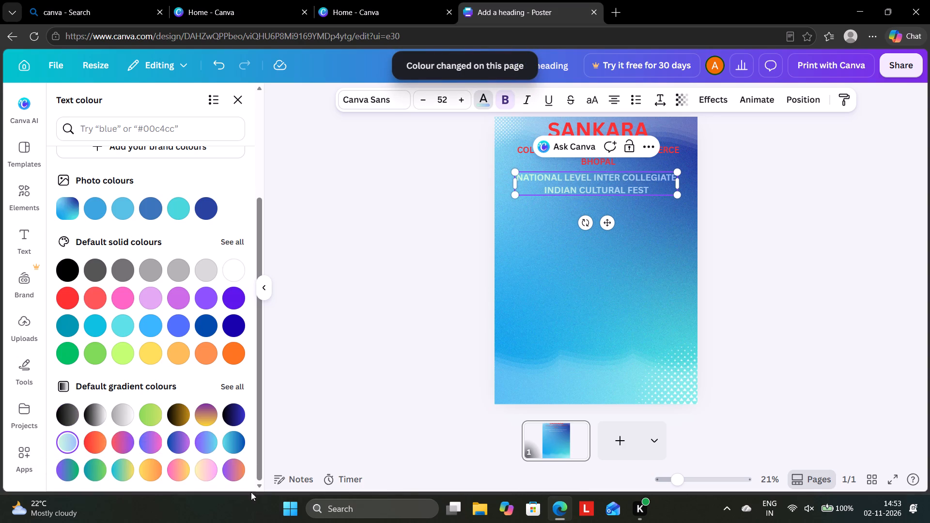
left_click(376, 368)
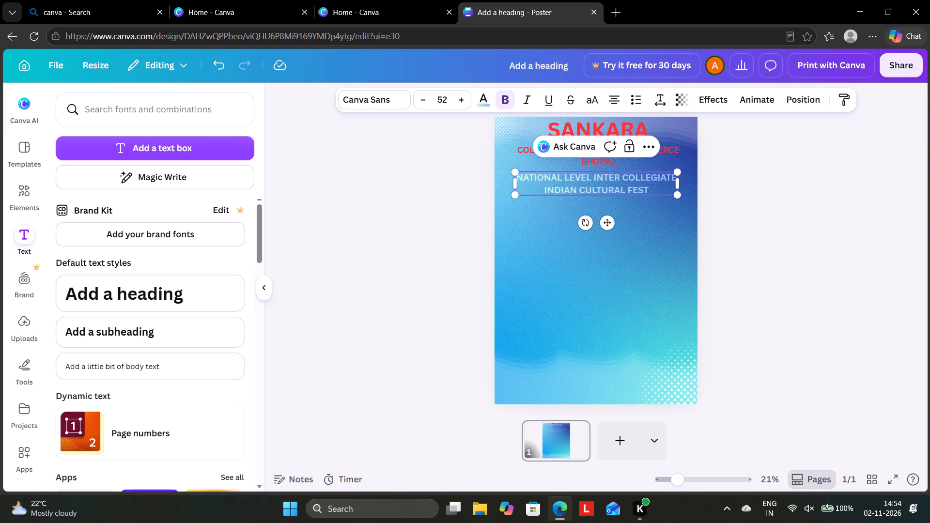
Insert an A into LEVEL so the subheading reads NATIONAL LEAVEL INTER COLLEGIATE INDIAN CULTURAL FEST.
left_click(574, 178)
key("a")
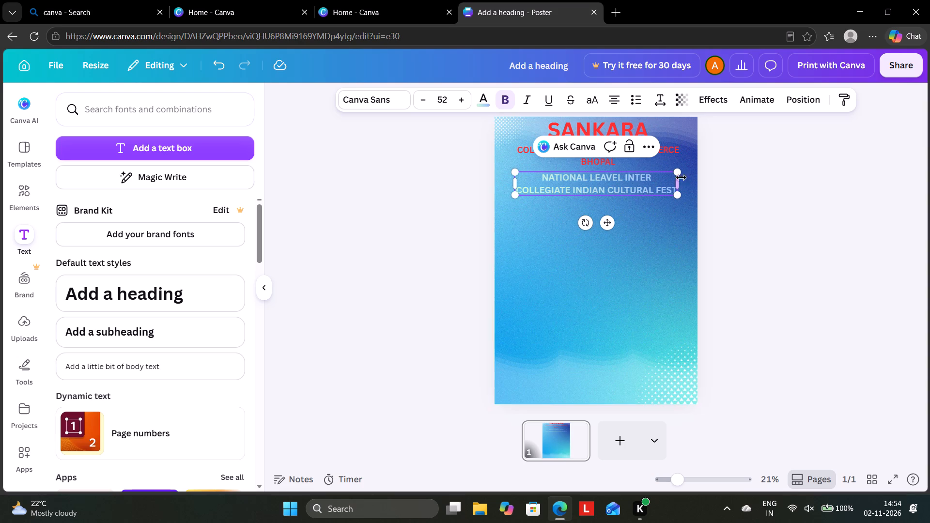
left_click_drag(640, 222, 634, 224)
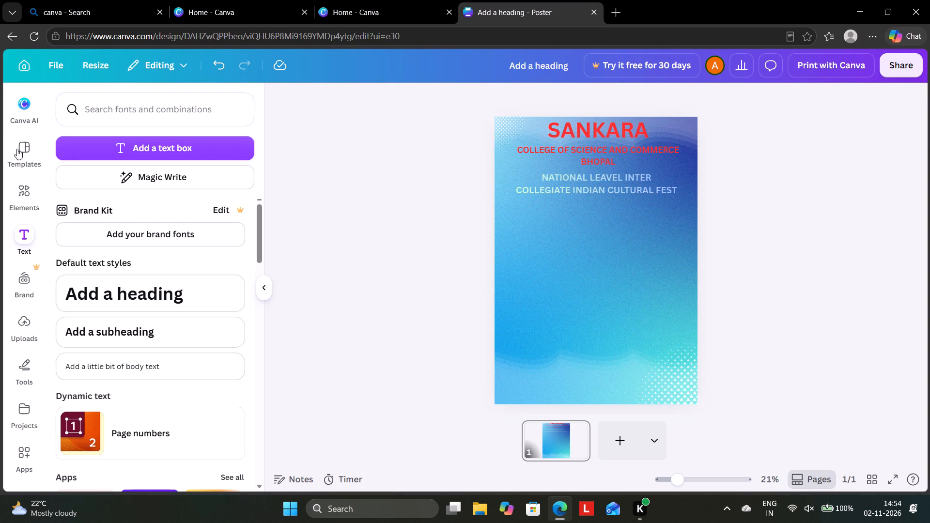
Search the elements library for CULTURAL, choose the suggestion cultural fest, and show all matching graphics.
left_click(20, 200)
left_click(120, 115)
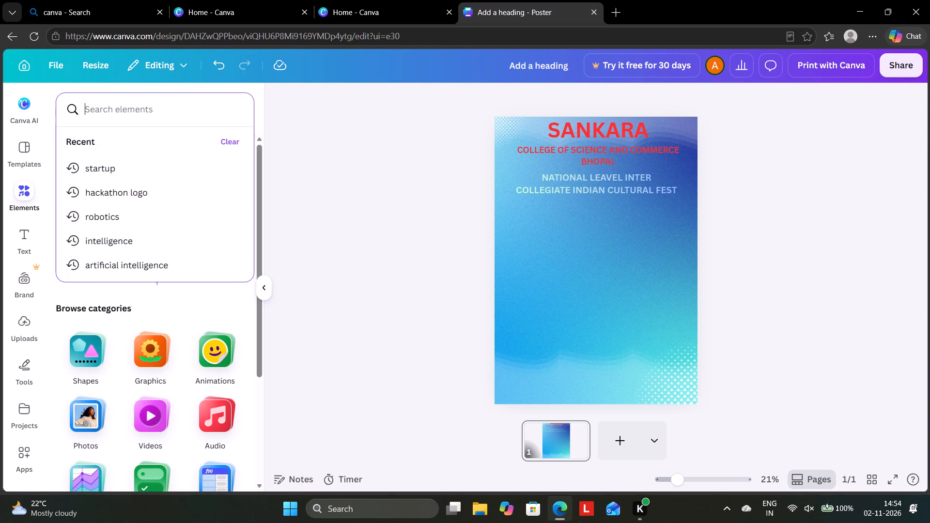
key("c")
type("ULTURAL")
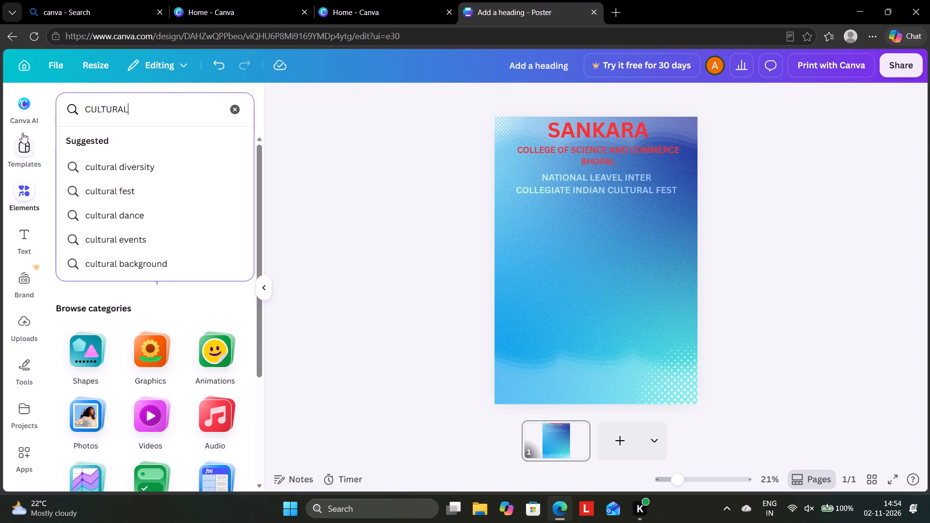
left_click(101, 192)
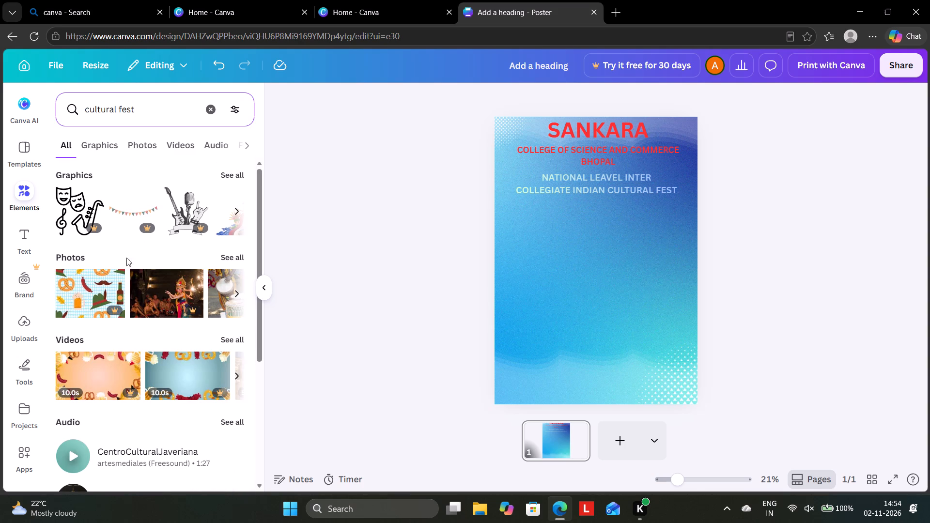
scroll(124, 314, "down", 3)
scroll(170, 359, "down", 1)
scroll(169, 359, "up", 4)
left_click(236, 175)
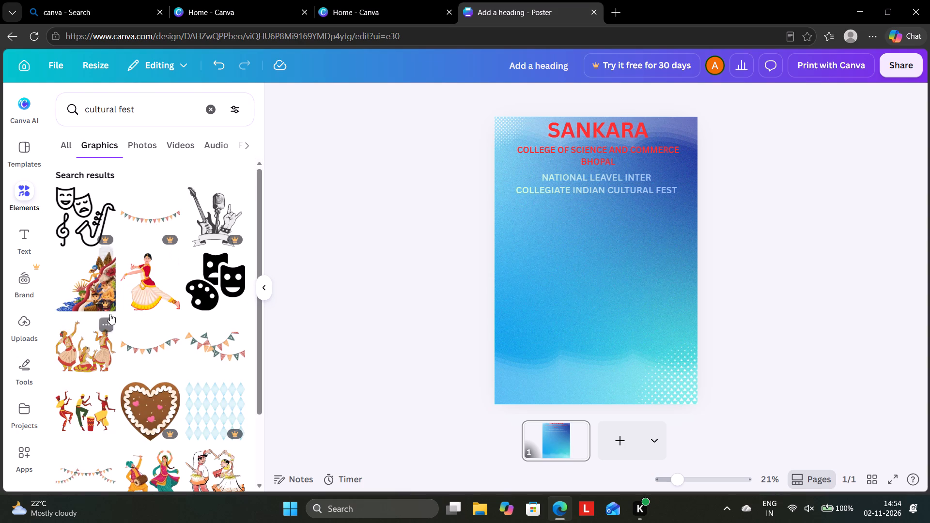
Add the single Indian classical dancer in a red and white costume, shrink it, and place it in the poster's top-left corner beside SANKARA.
left_click(145, 276)
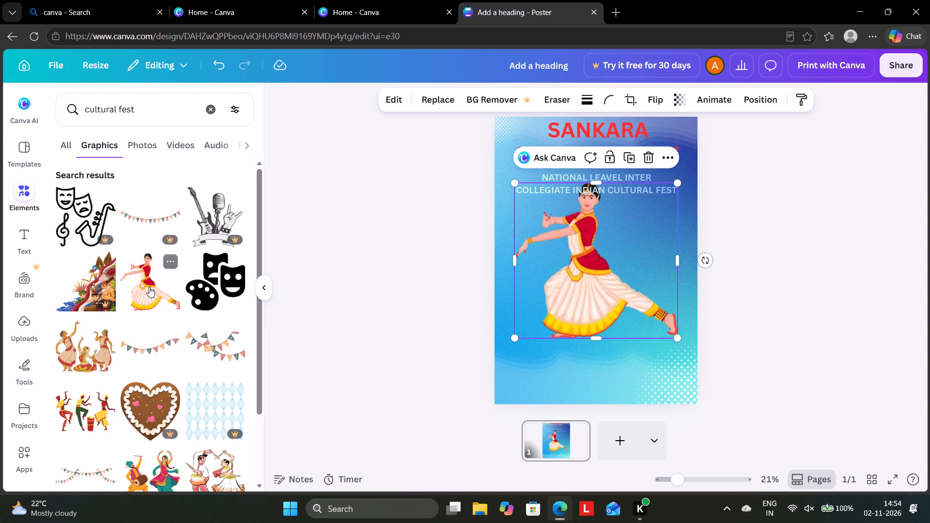
left_click_drag(676, 339, 651, 316)
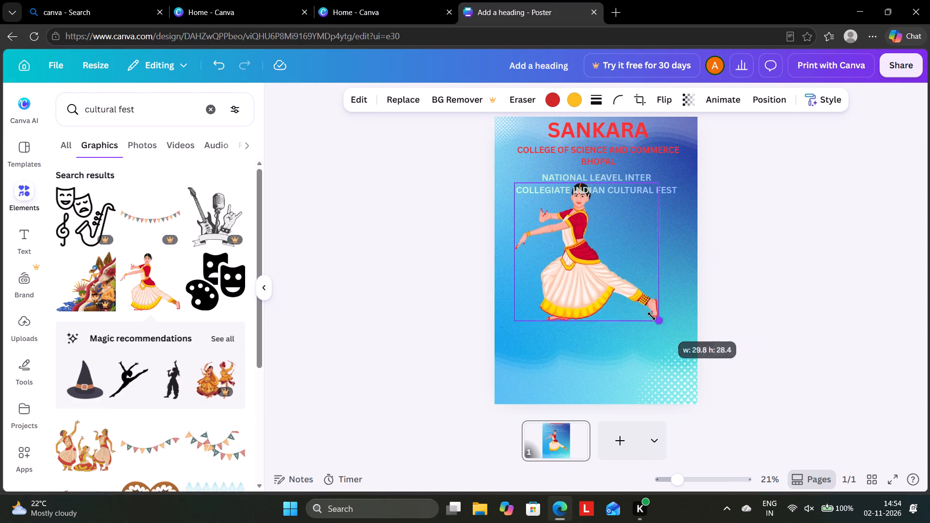
left_click_drag(651, 316, 526, 271)
left_click_drag(524, 199, 529, 207)
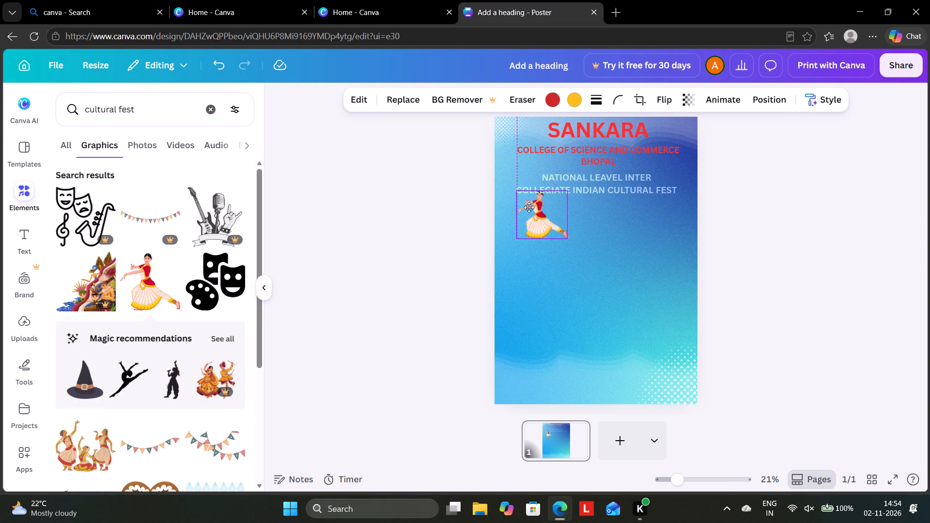
left_click_drag(529, 207, 498, 130)
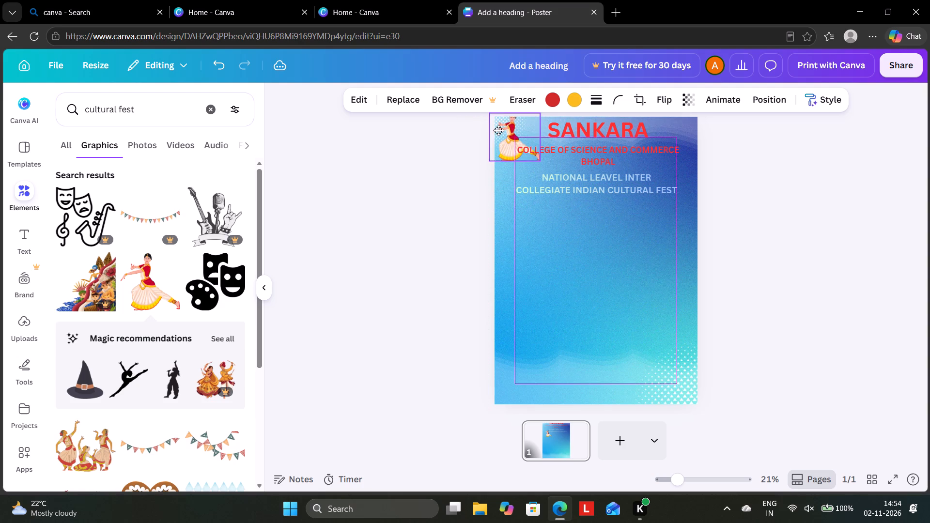
left_click_drag(498, 130, 513, 136)
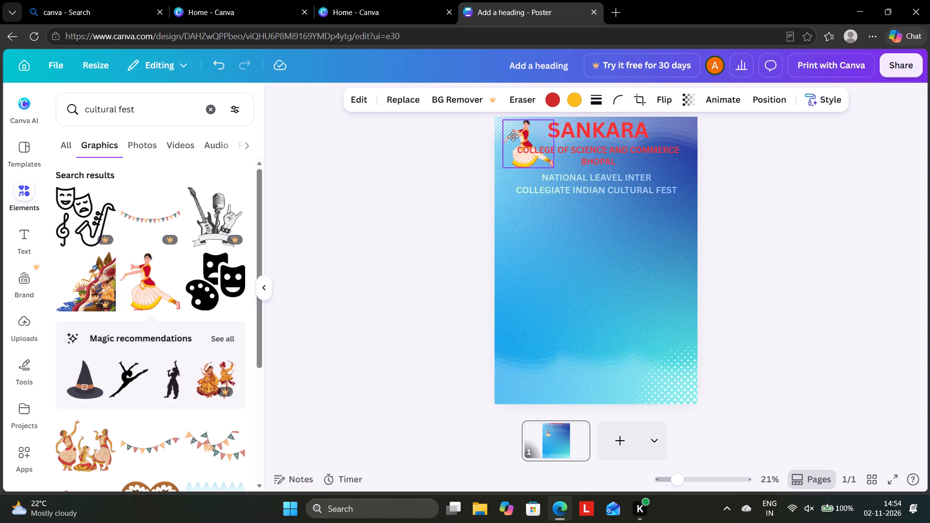
left_click_drag(513, 136, 513, 135)
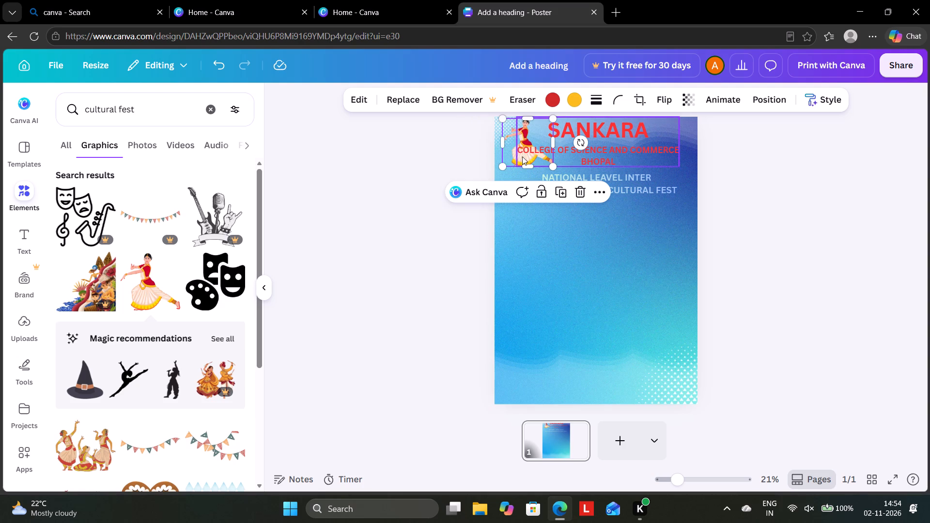
left_click(392, 163)
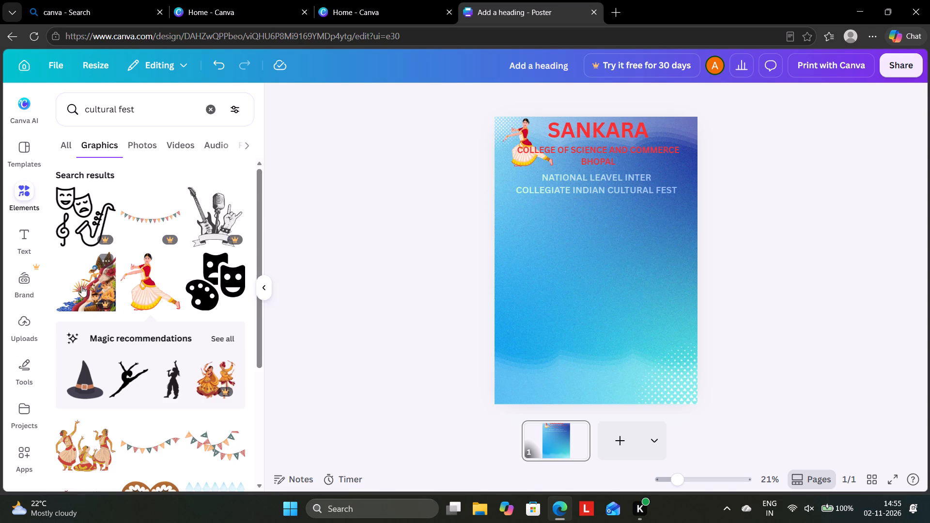
Add the graphic of three classical dancers, shrink it, and place it in the poster's top-right corner beside SANKARA.
scroll(80, 285, "down", 2)
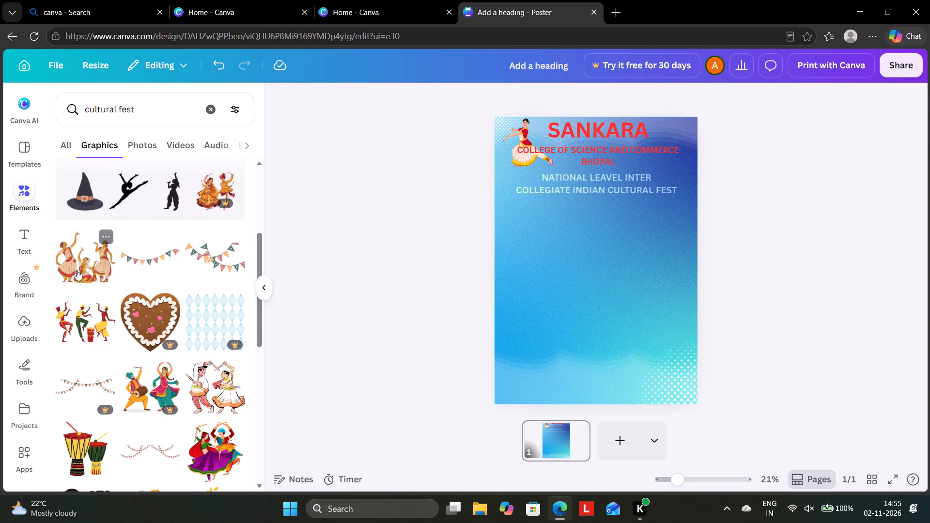
left_click(77, 269)
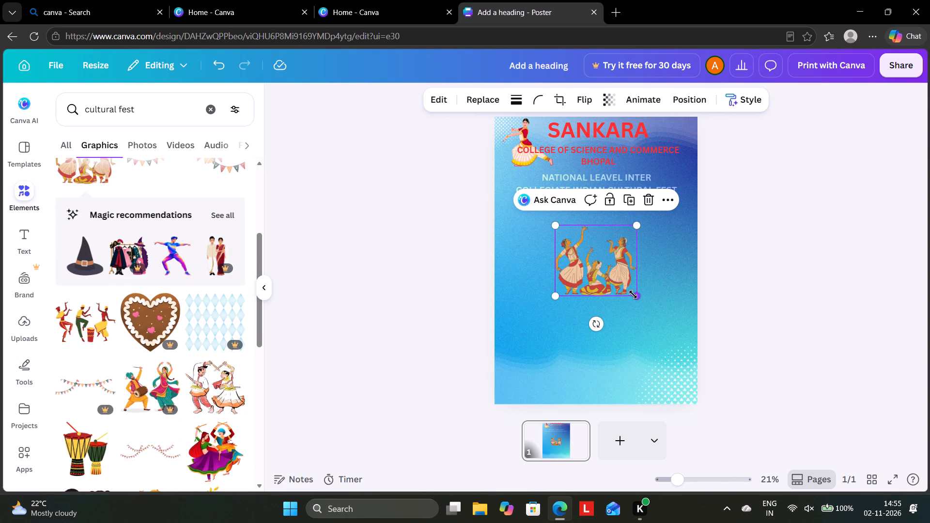
left_click_drag(633, 294, 596, 277)
left_click_drag(578, 237, 666, 135)
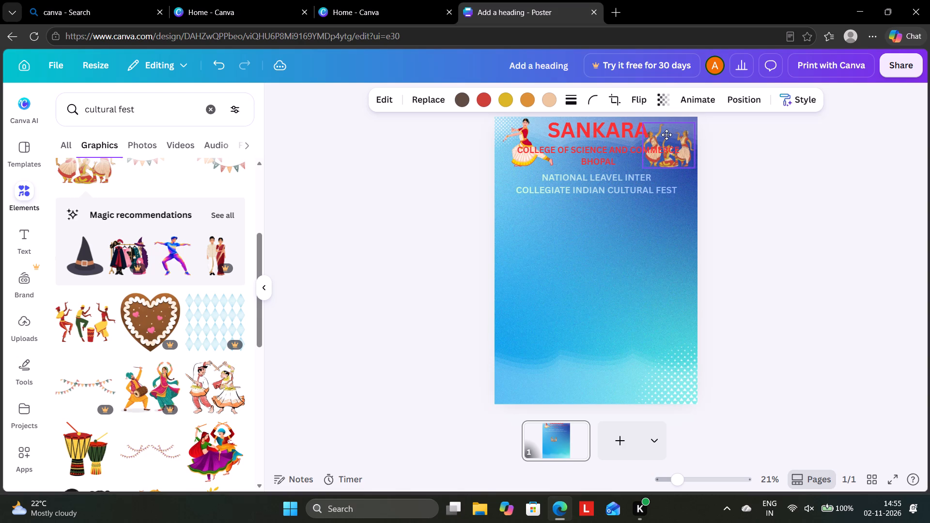
left_click_drag(666, 135, 664, 129)
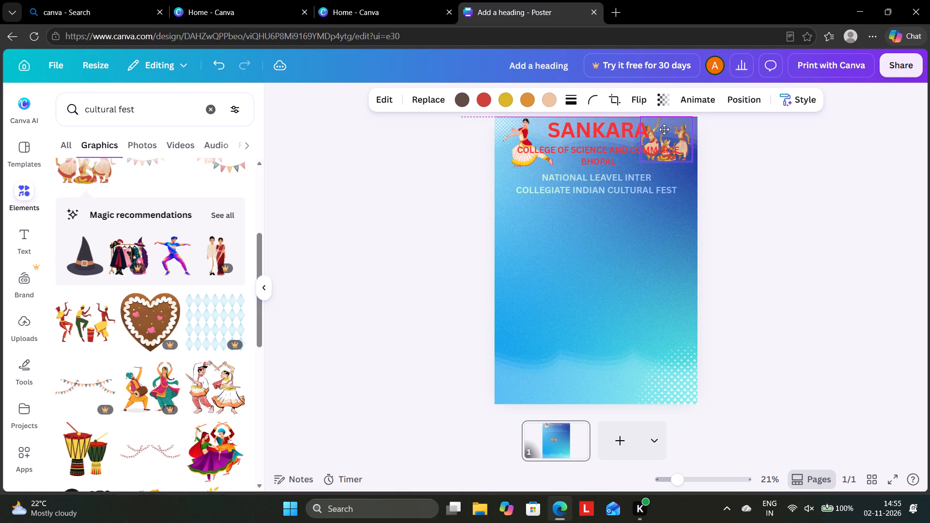
left_click_drag(664, 129, 666, 128)
left_click(567, 270)
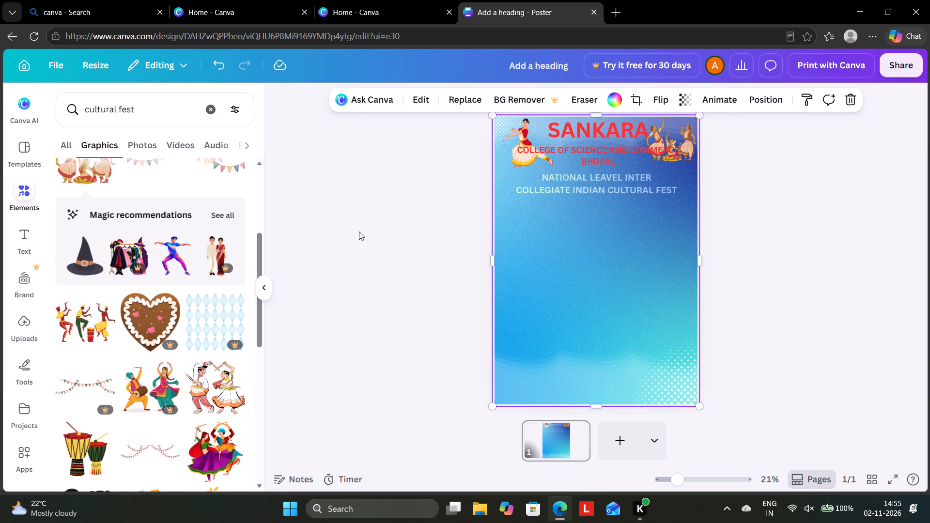
Add the graphic of three dancers with a red drum, shrink it, and place it over the centre of the subheading.
left_click(73, 335)
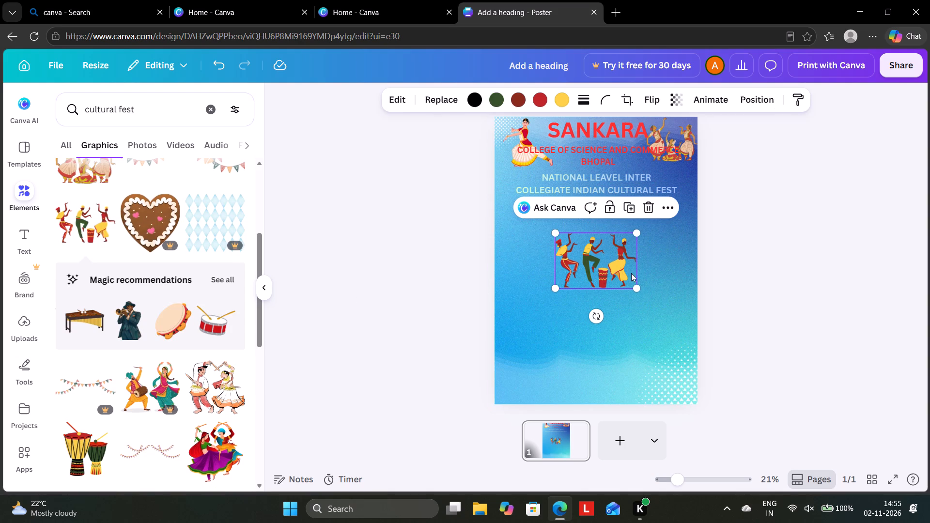
left_click_drag(636, 288, 605, 287)
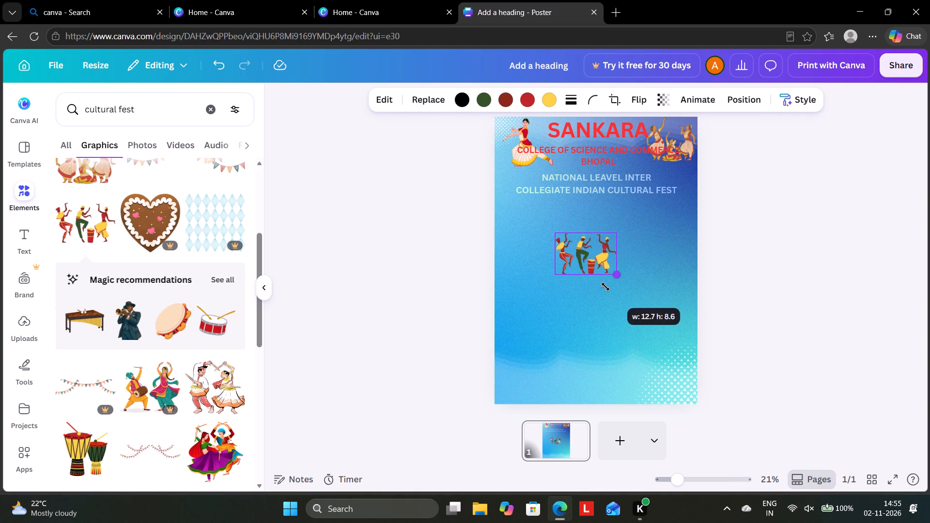
left_click_drag(605, 287, 601, 286)
left_click_drag(576, 250, 527, 389)
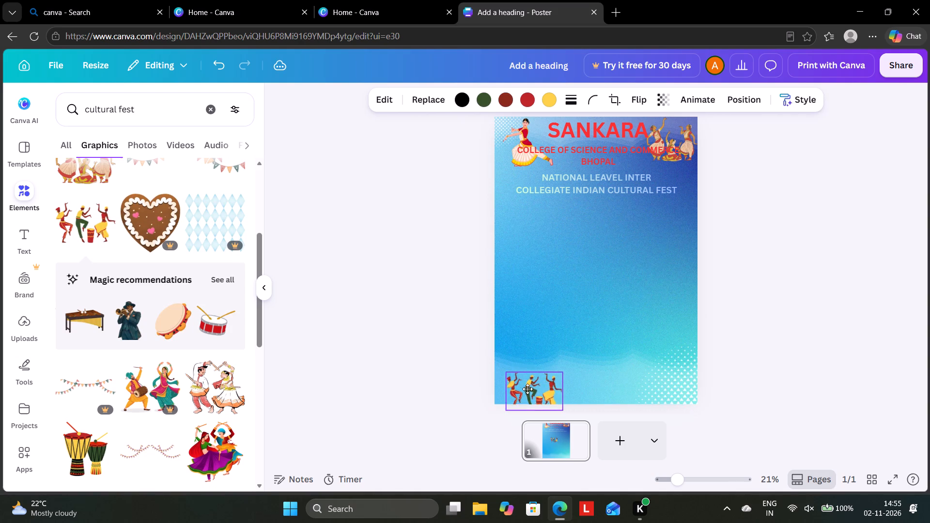
left_click_drag(527, 389, 597, 176)
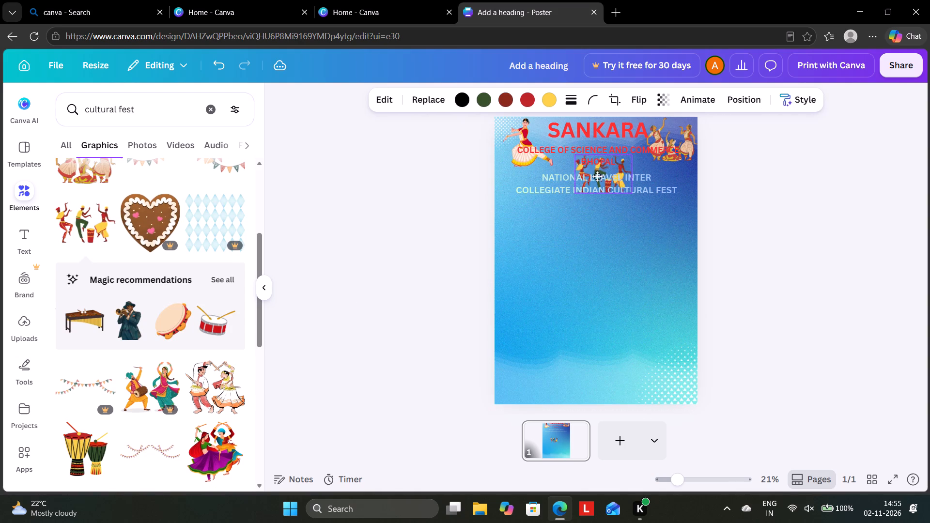
left_click_drag(597, 176, 593, 184)
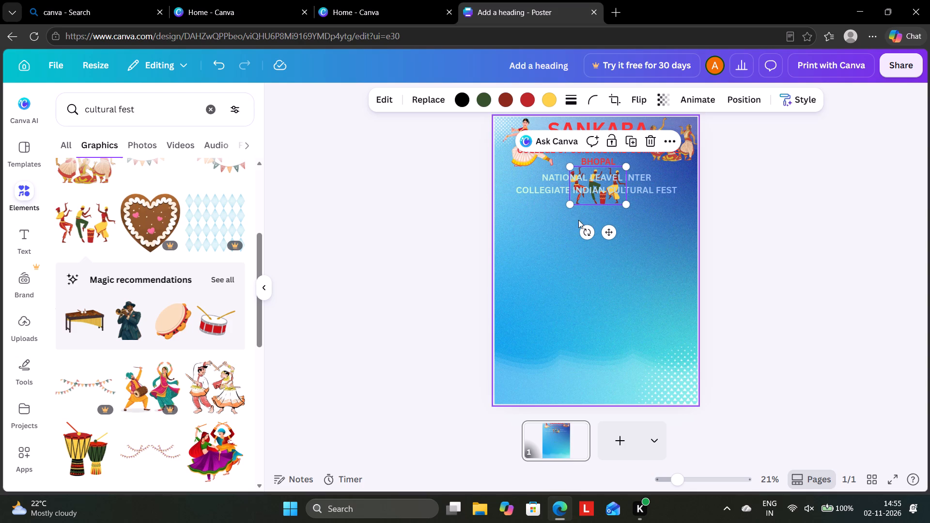
left_click(525, 250)
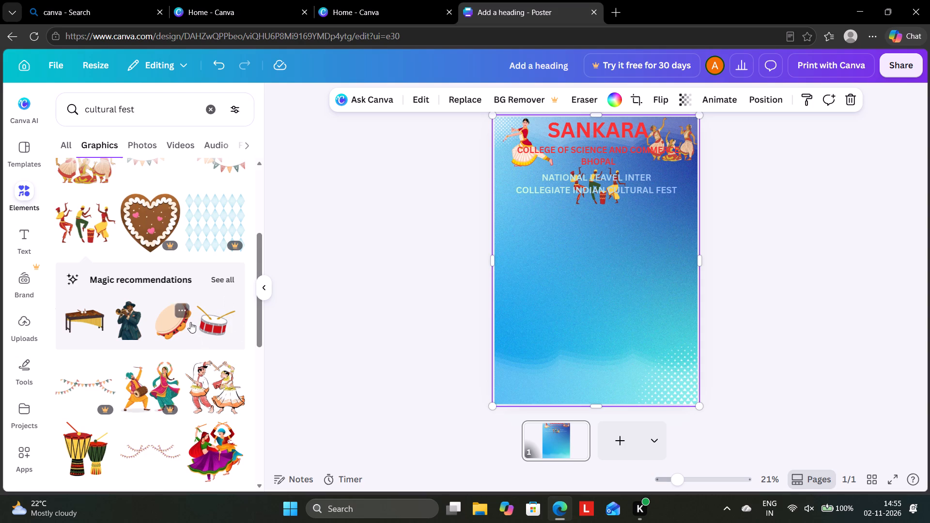
Add the graphic of five people in traditional dress, shrink it, and place it below the classical dancer trio near the poster's right edge.
scroll(174, 404, "down", 2)
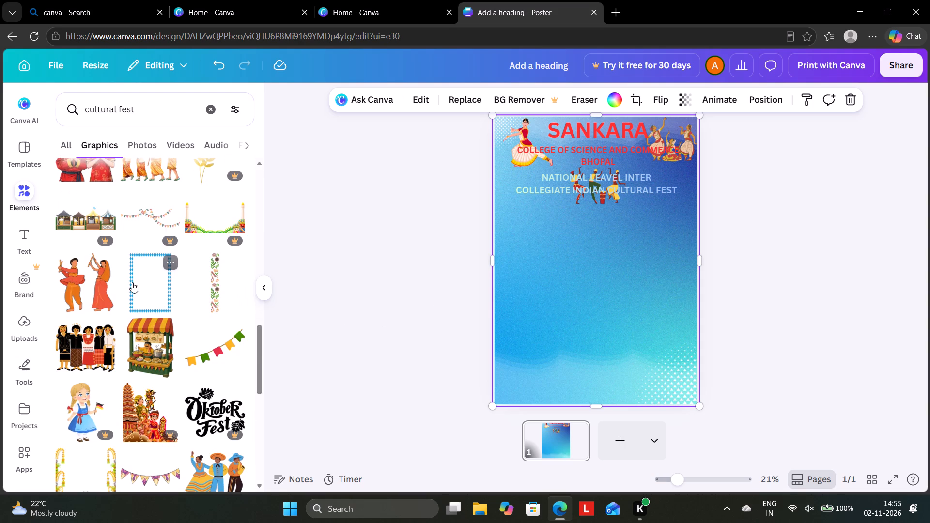
left_click(92, 352)
left_click_drag(593, 259, 541, 258)
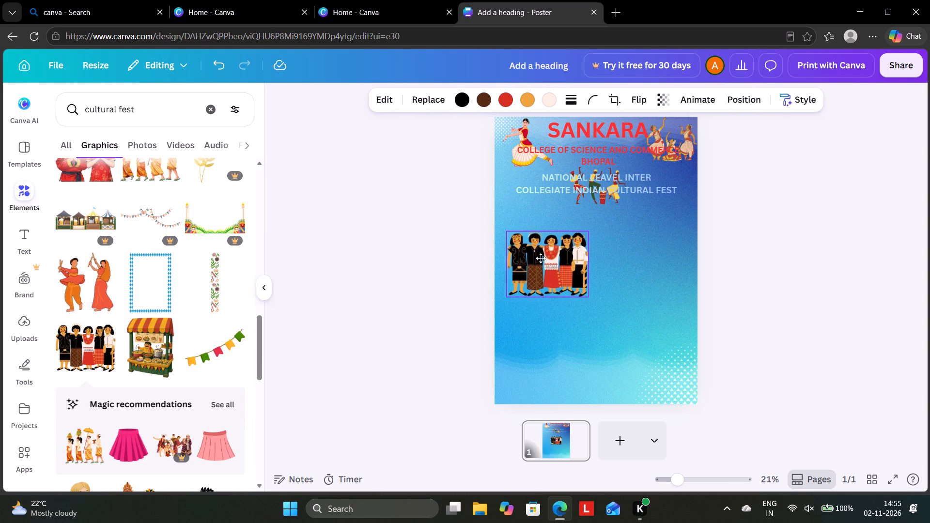
left_click_drag(541, 258, 535, 242)
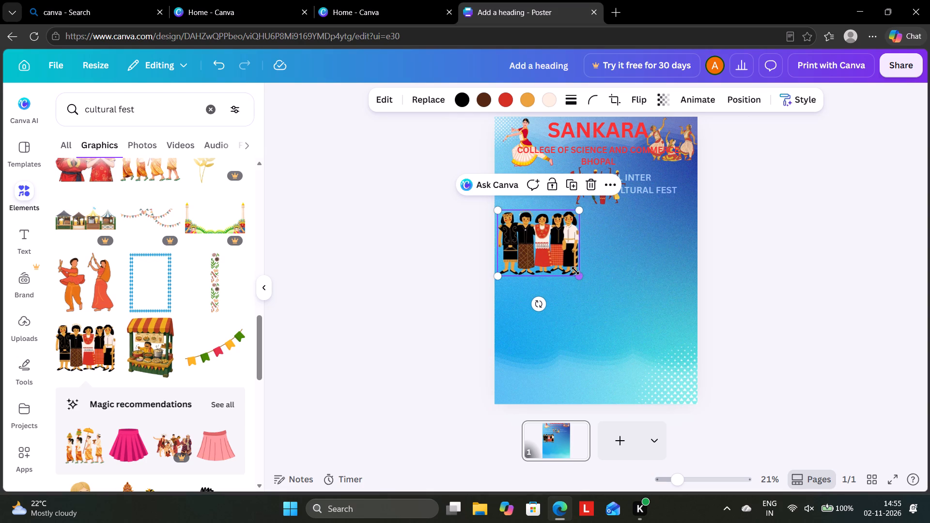
left_click_drag(575, 271, 538, 245)
left_click_drag(527, 220, 670, 189)
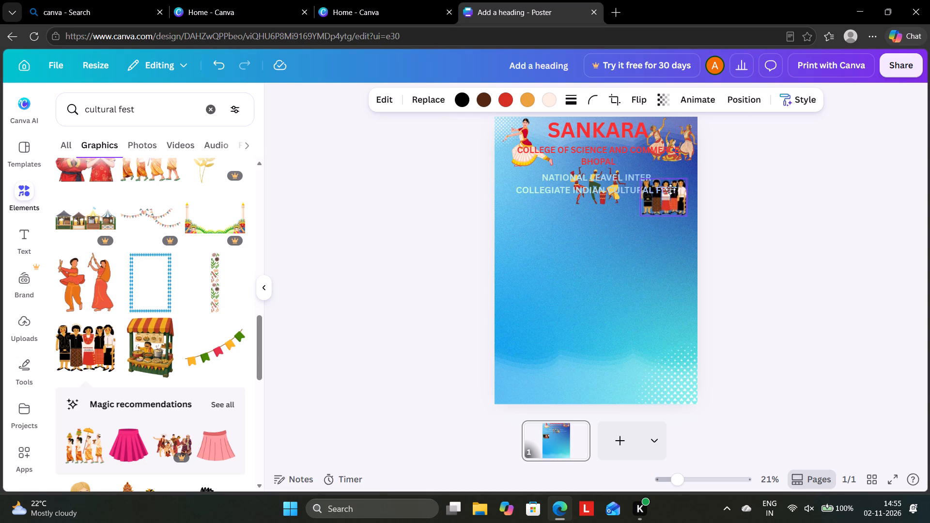
left_click_drag(670, 189, 673, 176)
left_click(538, 270)
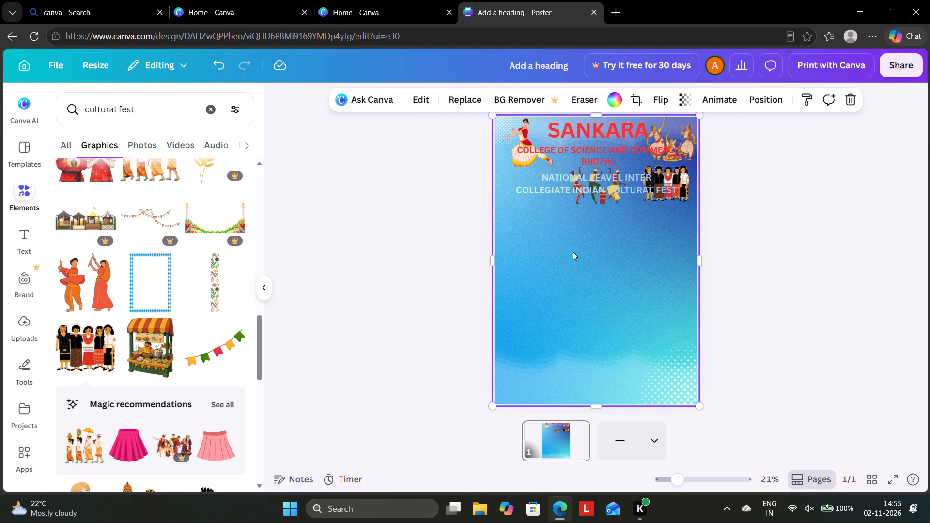
left_click(687, 176)
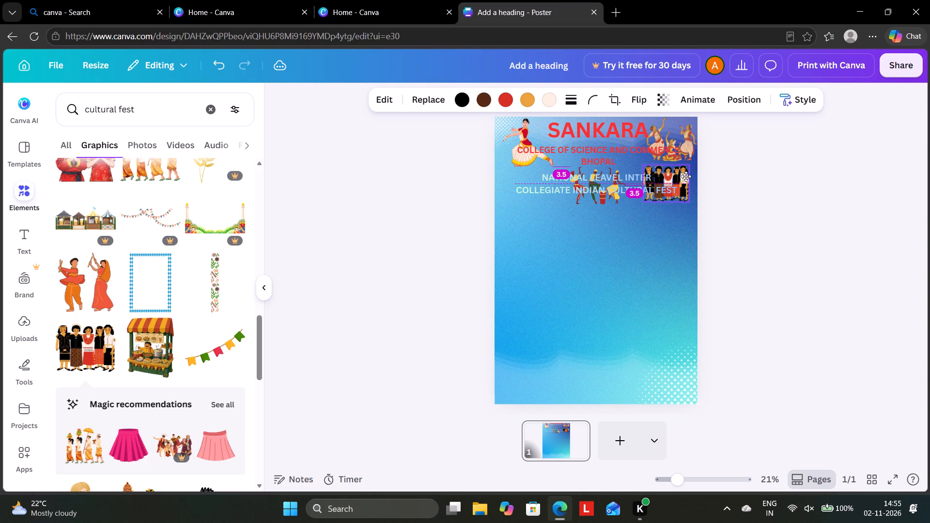
left_click(572, 260)
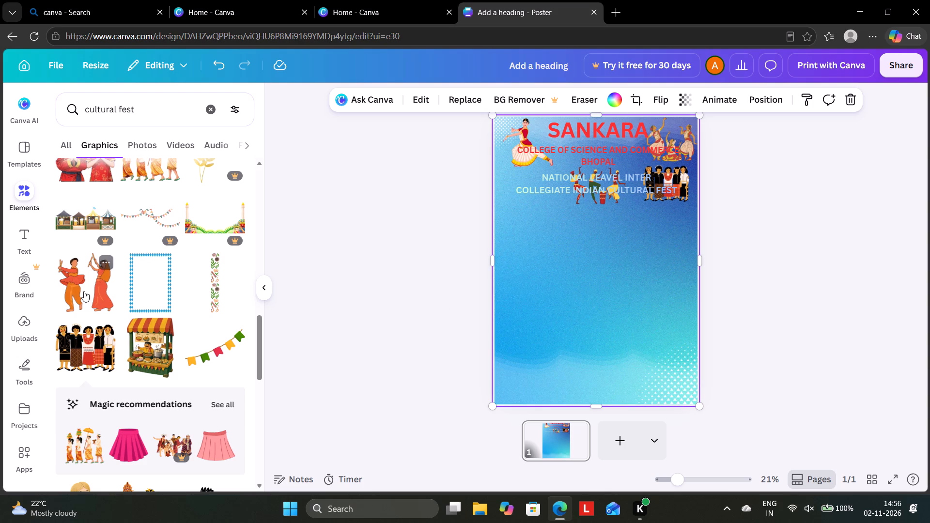
Browse the cultural fest graphics for further figures to decorate the poster.
scroll(87, 268, "up", 1)
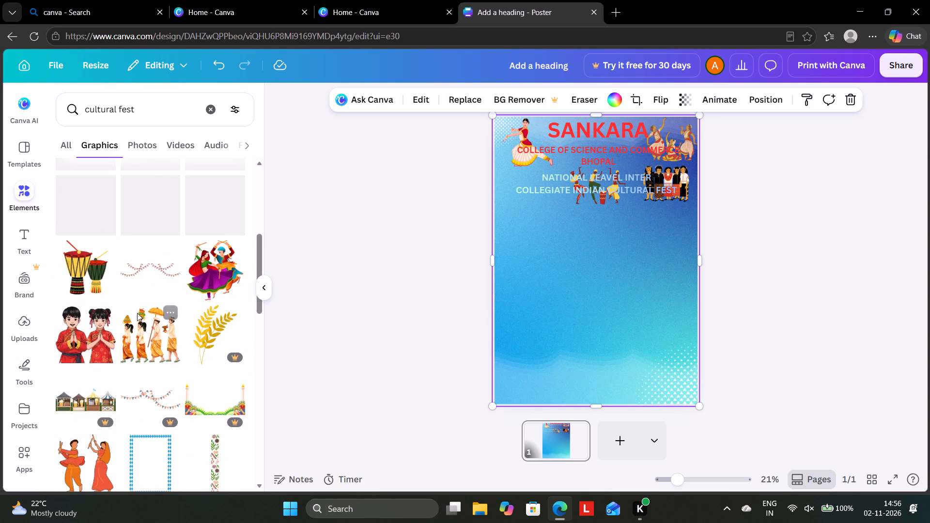
scroll(117, 297, "down", 7)
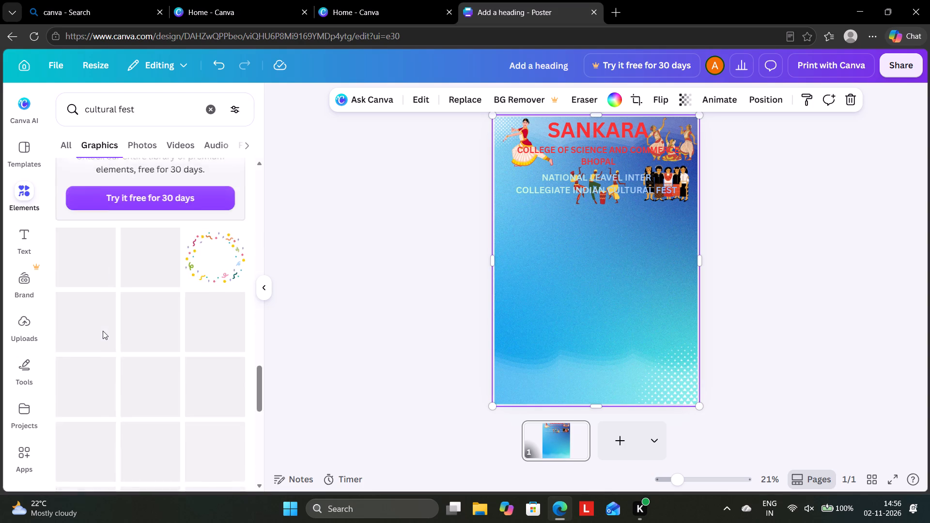
scroll(103, 331, "down", 2)
scroll(103, 331, "down", 20)
scroll(103, 331, "down", 1)
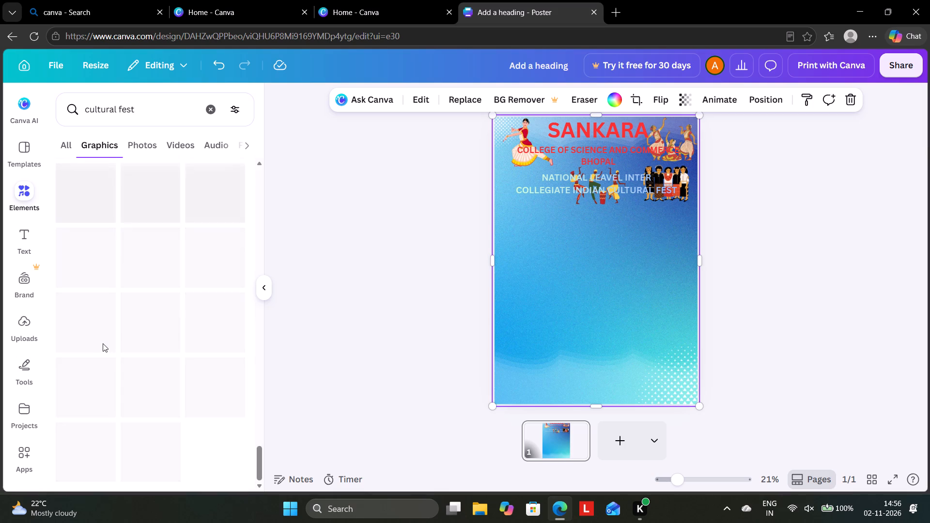
scroll(103, 343, "down", 13)
left_click_drag(108, 313, 108, 333)
scroll(108, 333, "up", 3)
scroll(108, 334, "down", 20)
scroll(108, 334, "down", 4)
scroll(80, 312, "down", 20)
scroll(80, 312, "down", 19)
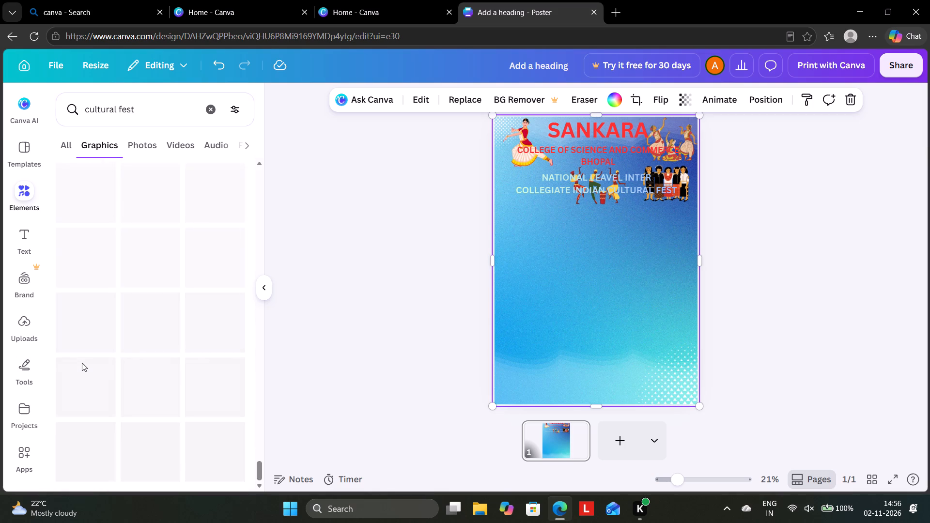
scroll(203, 392, "up", 5)
scroll(198, 379, "up", 20)
scroll(198, 379, "up", 20)
scroll(198, 379, "up", 2)
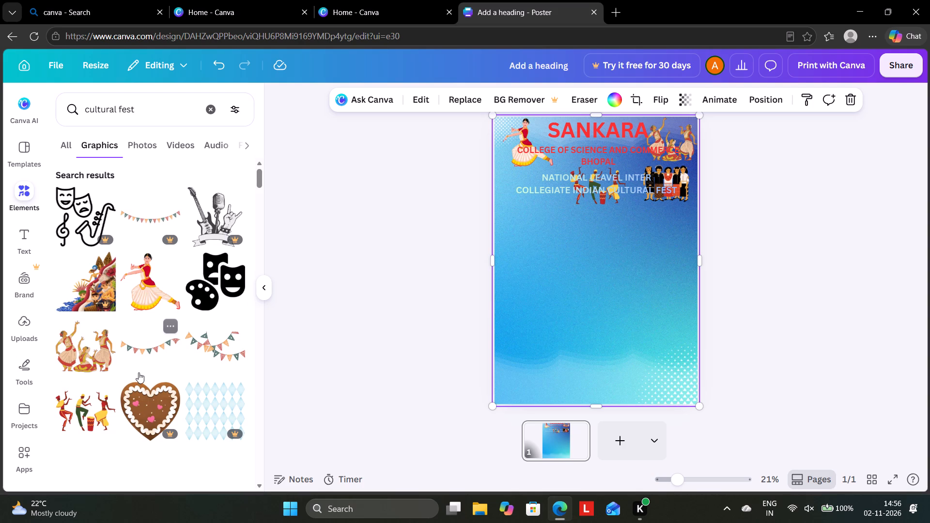
Add the graphic of two children in red Chinese dress, shrink it, and place it at the poster's left edge just below the subheading.
scroll(138, 371, "down", 2)
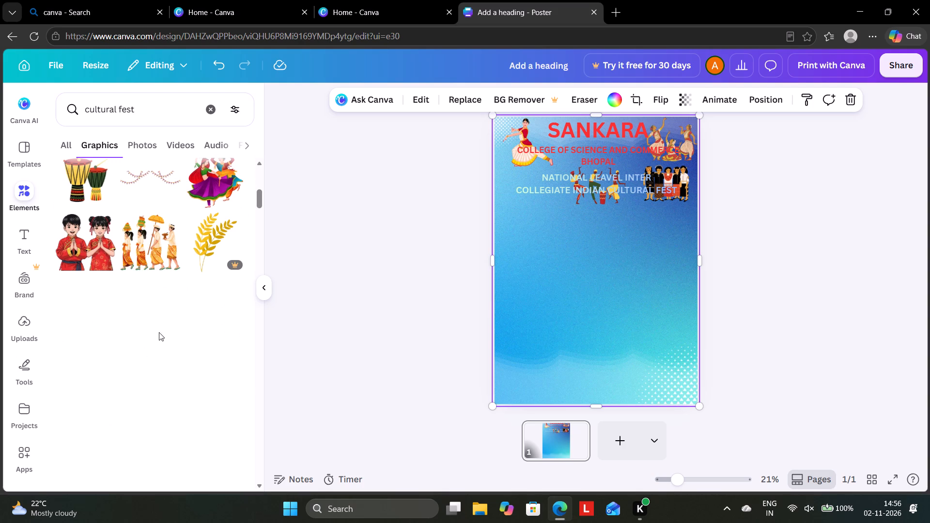
left_click(87, 237)
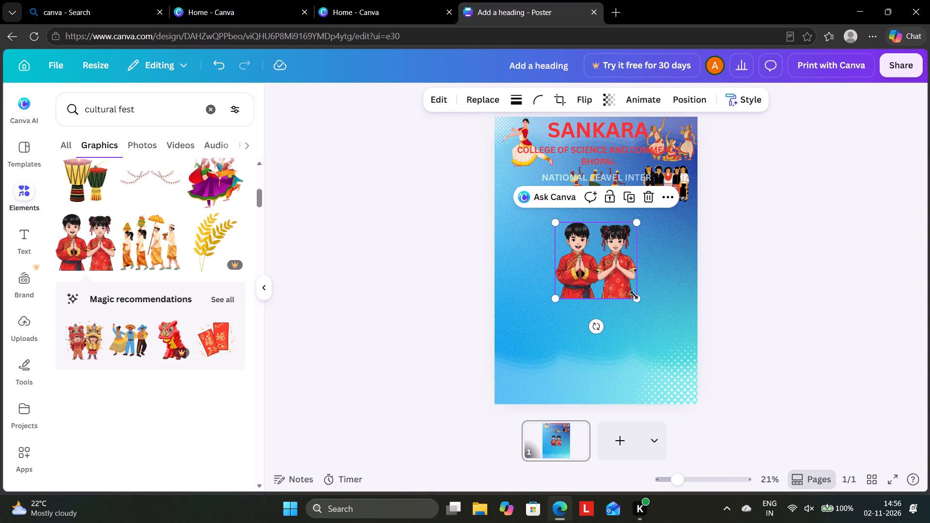
left_click_drag(631, 301, 599, 292)
left_click_drag(633, 300, 578, 249)
left_click_drag(559, 230, 495, 196)
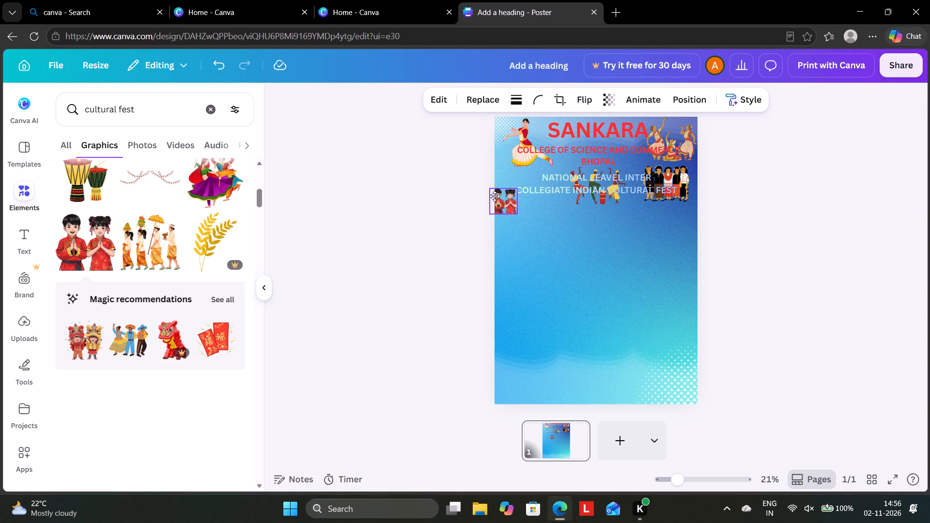
left_click_drag(495, 196, 500, 205)
left_click(562, 231)
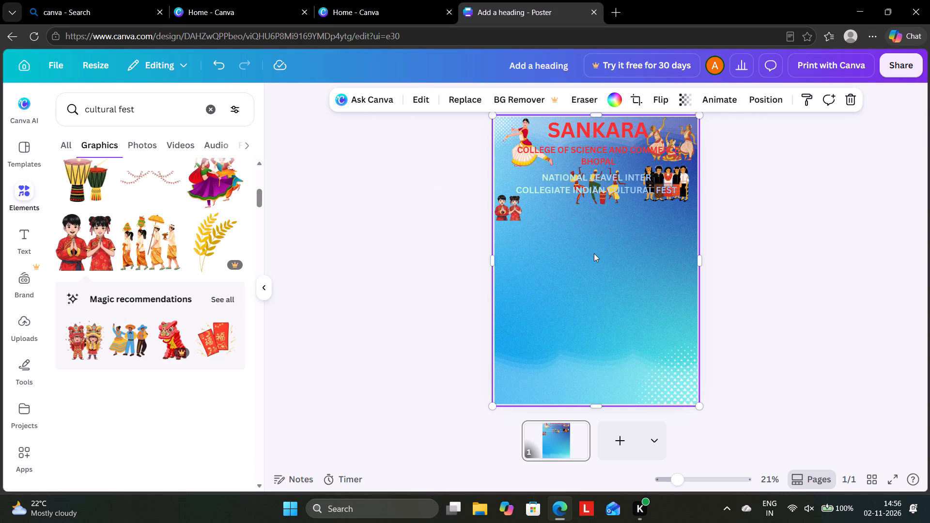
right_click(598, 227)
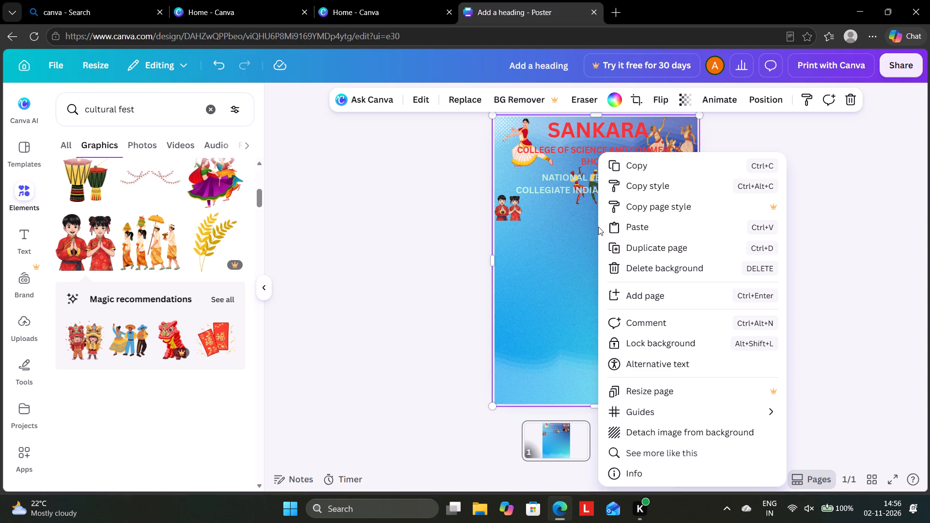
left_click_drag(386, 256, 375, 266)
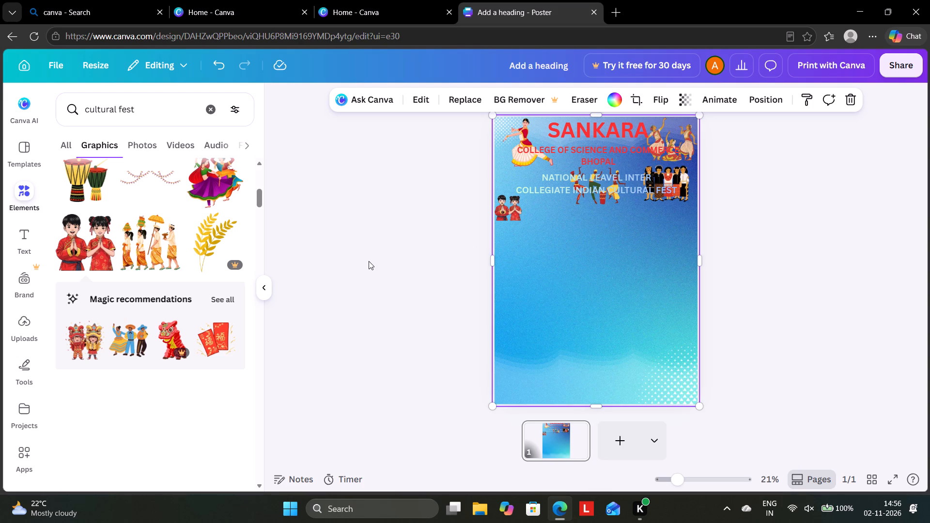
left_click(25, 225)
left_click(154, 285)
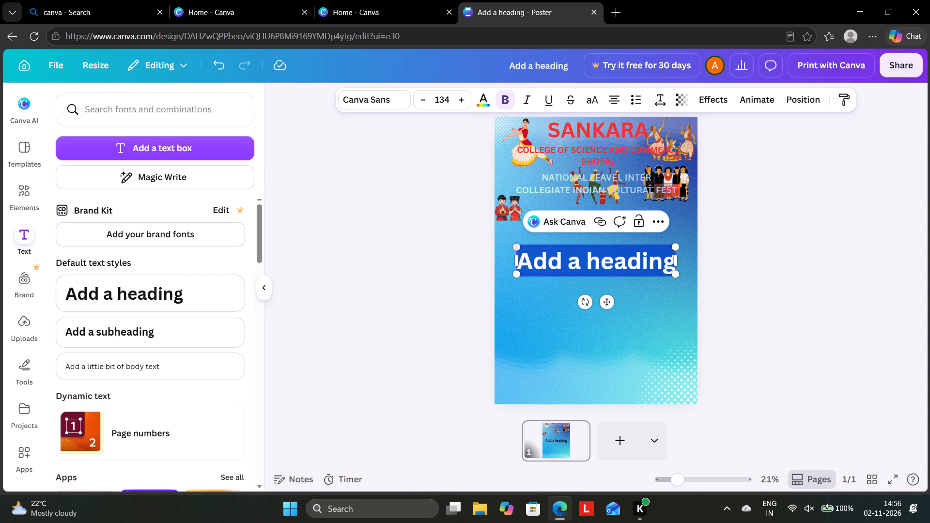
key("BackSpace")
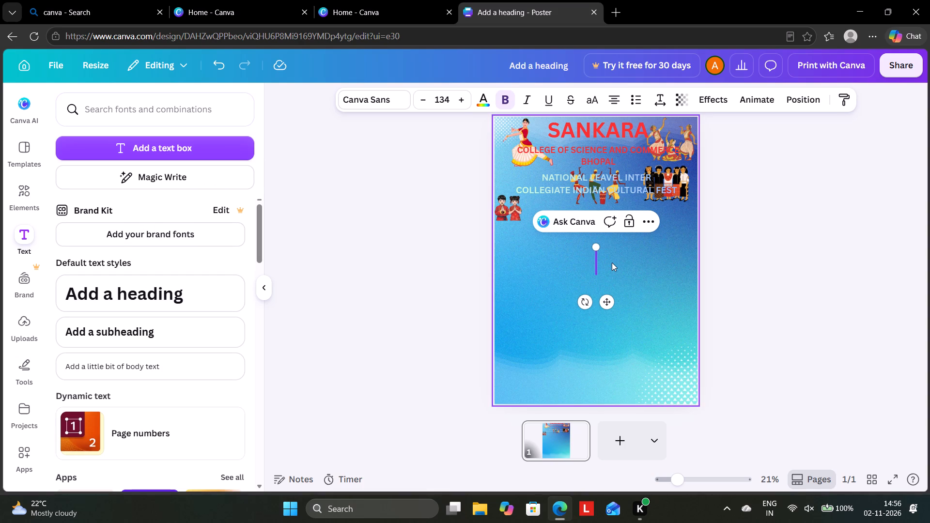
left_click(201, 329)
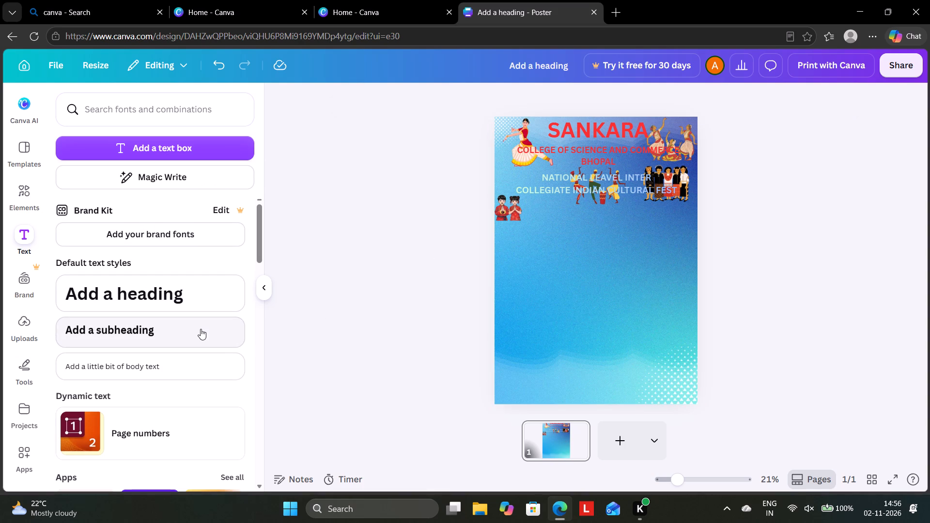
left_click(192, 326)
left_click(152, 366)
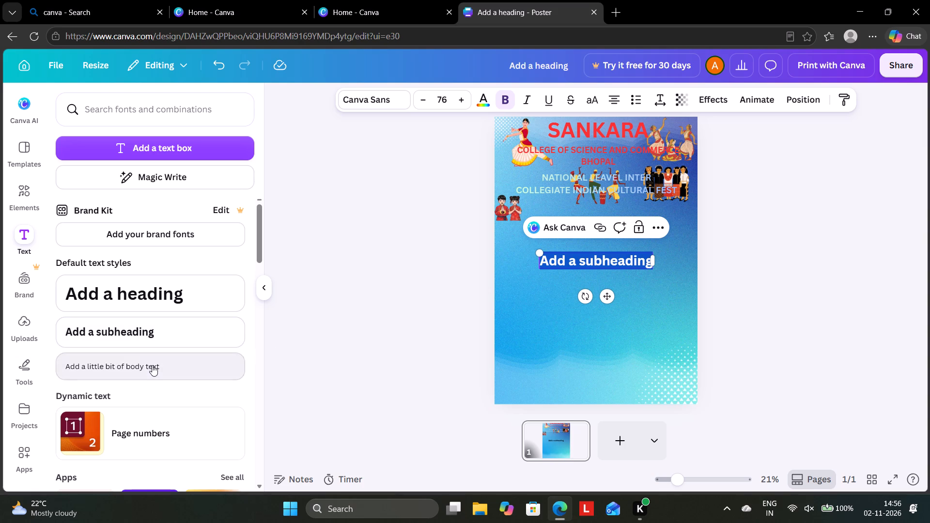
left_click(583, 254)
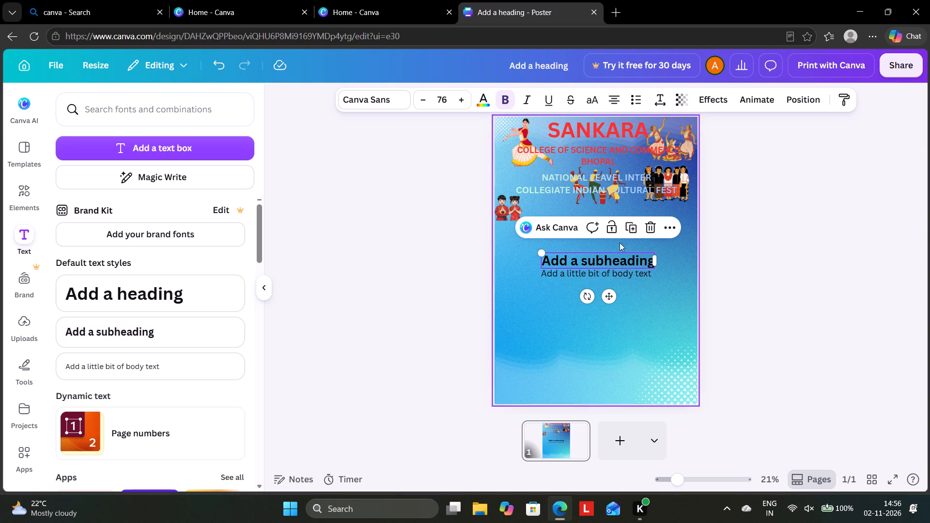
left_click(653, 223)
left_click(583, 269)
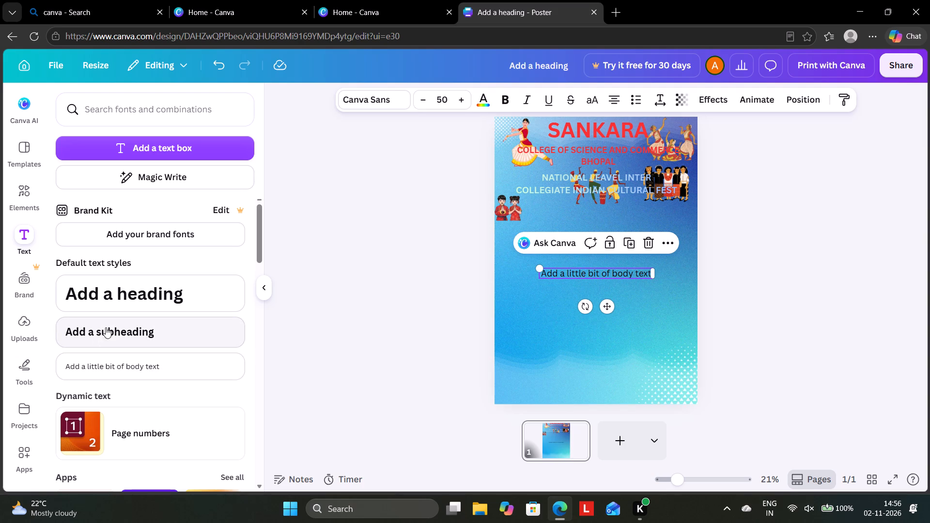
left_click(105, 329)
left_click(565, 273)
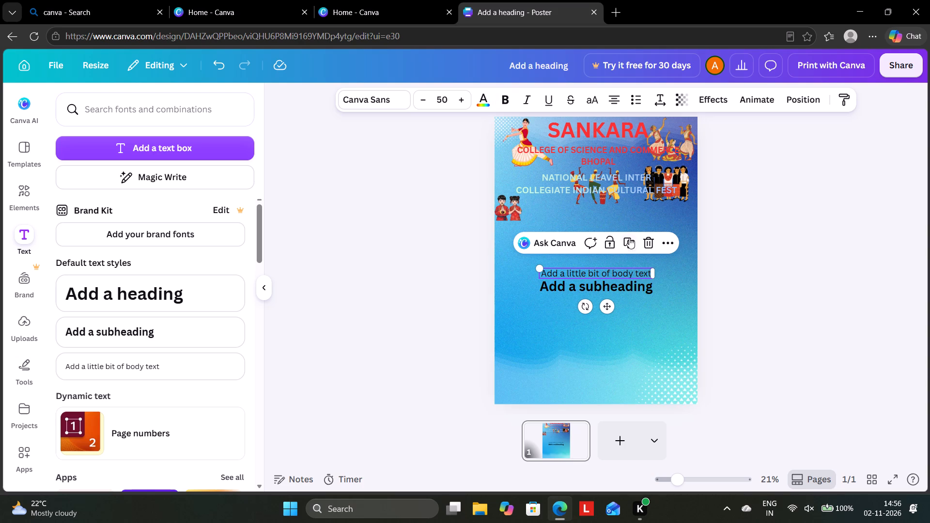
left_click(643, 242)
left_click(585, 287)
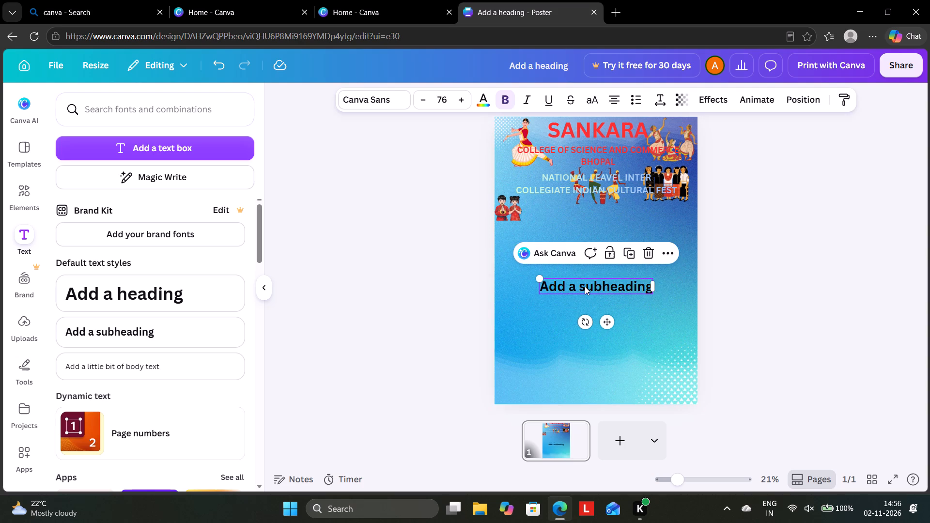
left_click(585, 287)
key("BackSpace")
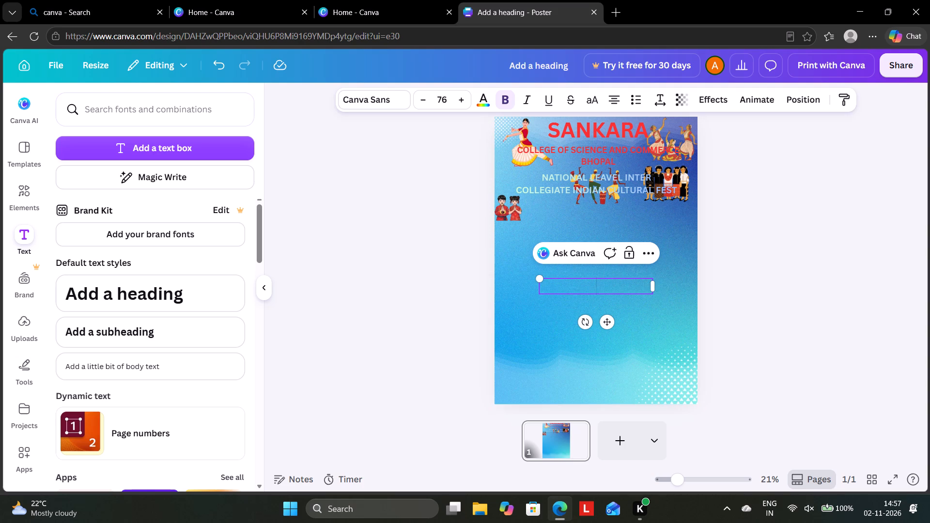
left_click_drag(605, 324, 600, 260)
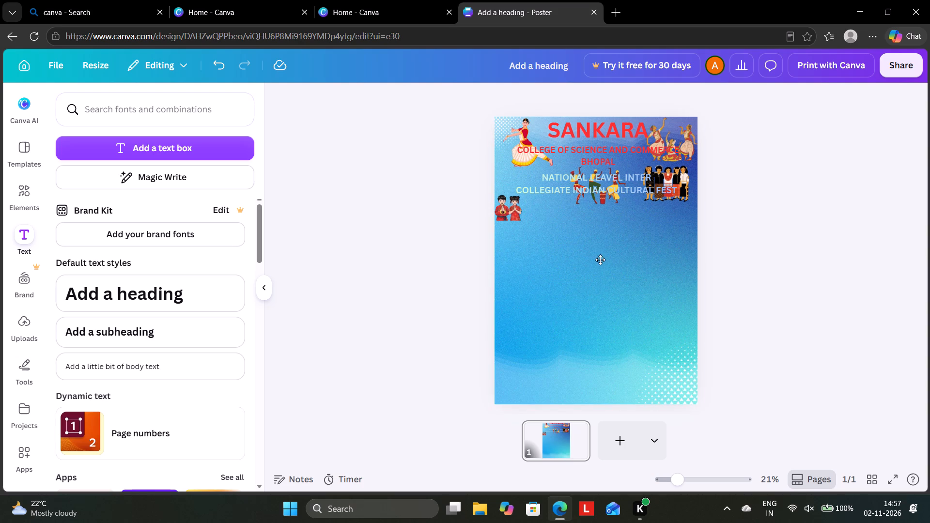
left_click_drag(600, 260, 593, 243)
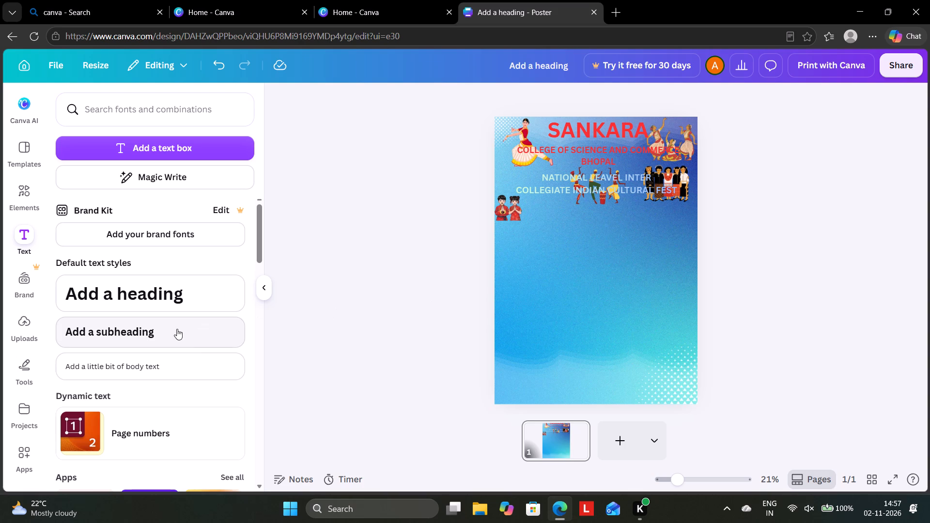
Add a new subheading text box and place it centred just below the "COLLEGIATE INDIAN CULTURAL FEST" line.
left_click(177, 329)
left_click(224, 330)
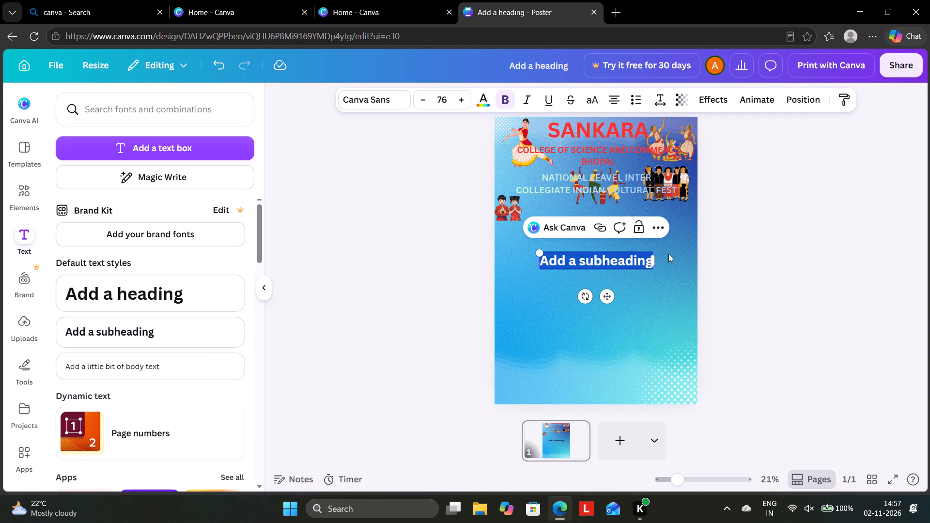
left_click_drag(602, 294, 601, 256)
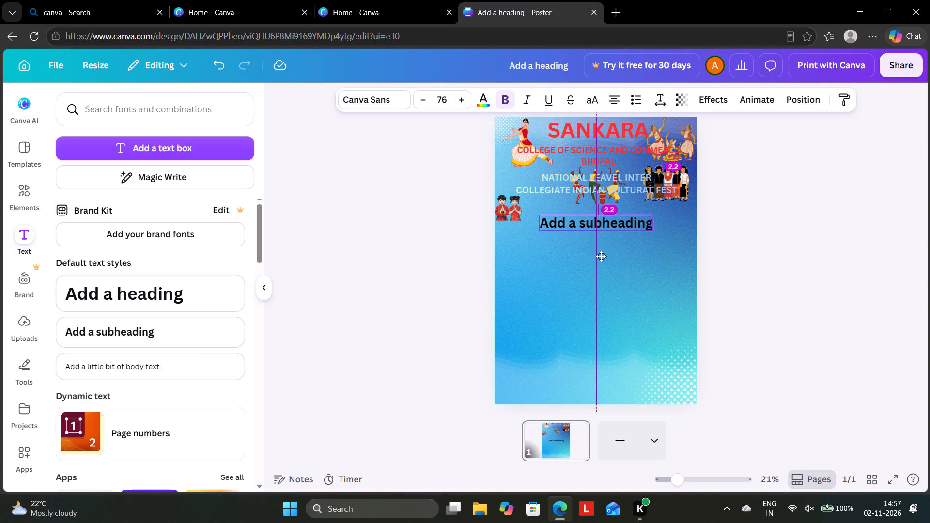
left_click_drag(601, 256, 602, 253)
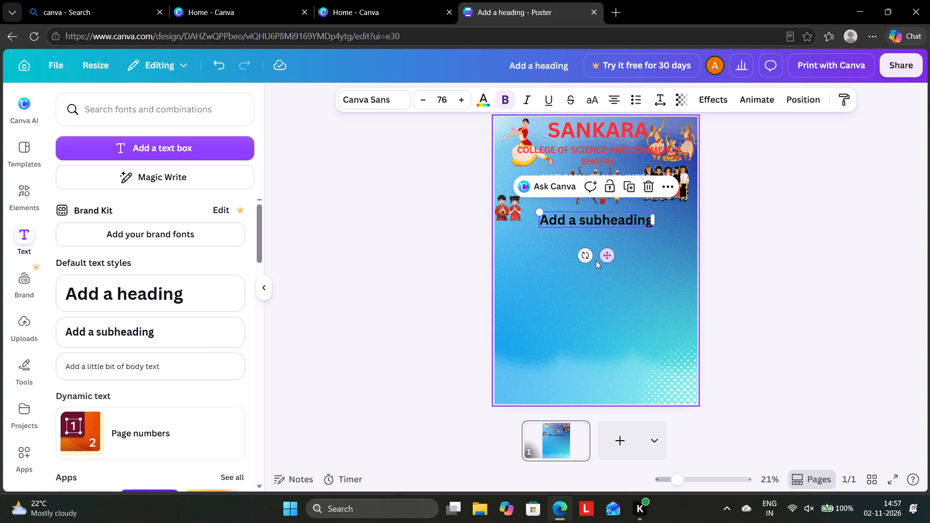
left_click(588, 217)
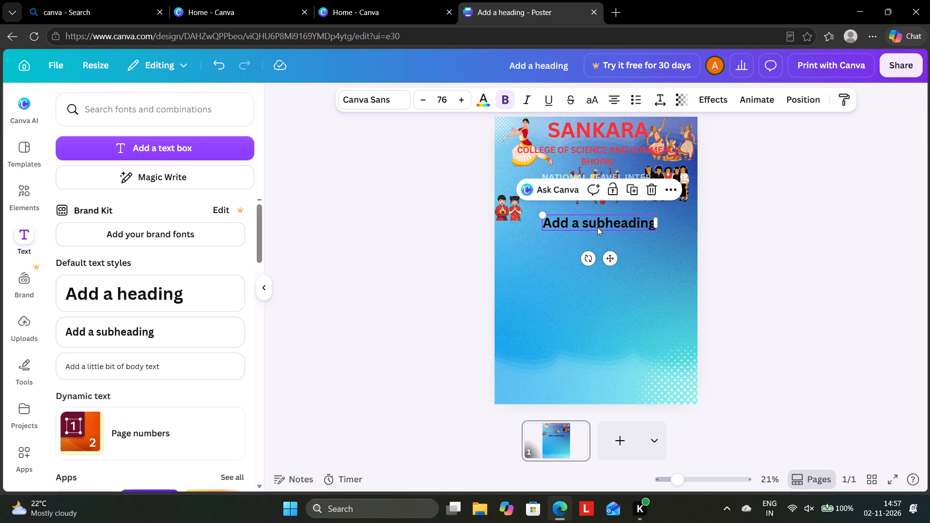
left_click(597, 226)
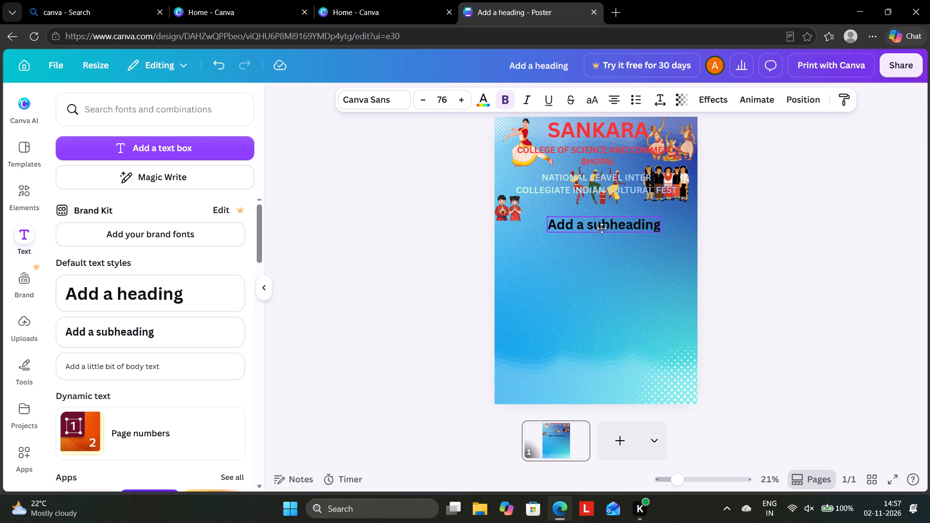
Replace the new text box's placeholder with three lines reading "NAYA", "2026" and "UG TALENT HUNT".
left_click(600, 226)
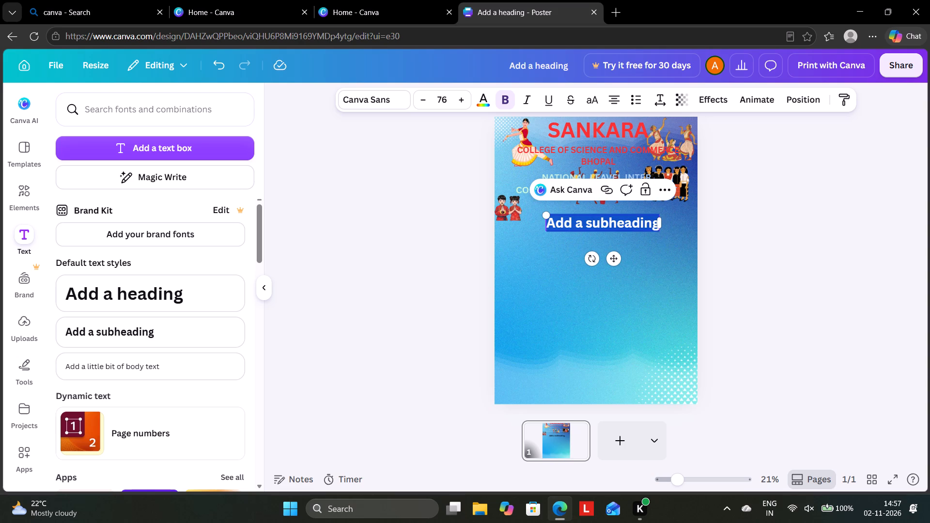
key("BackSpace")
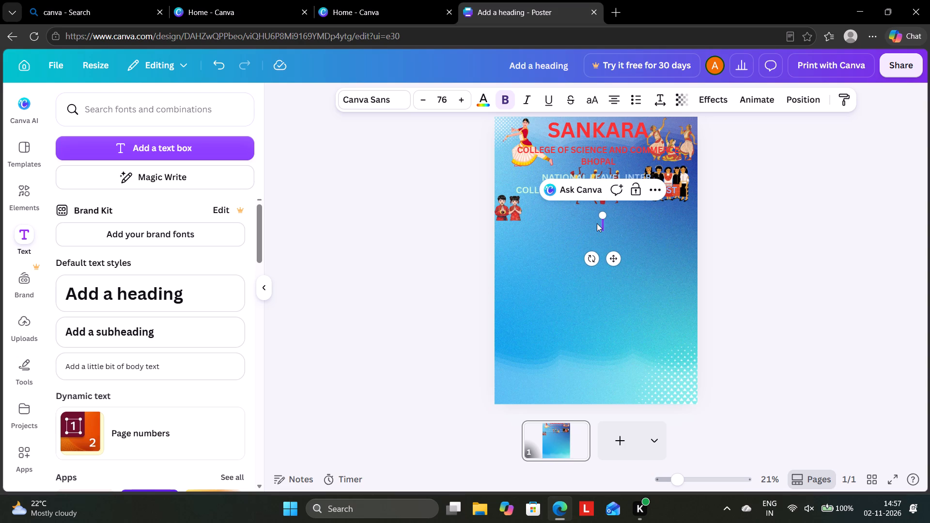
type("NAYA")
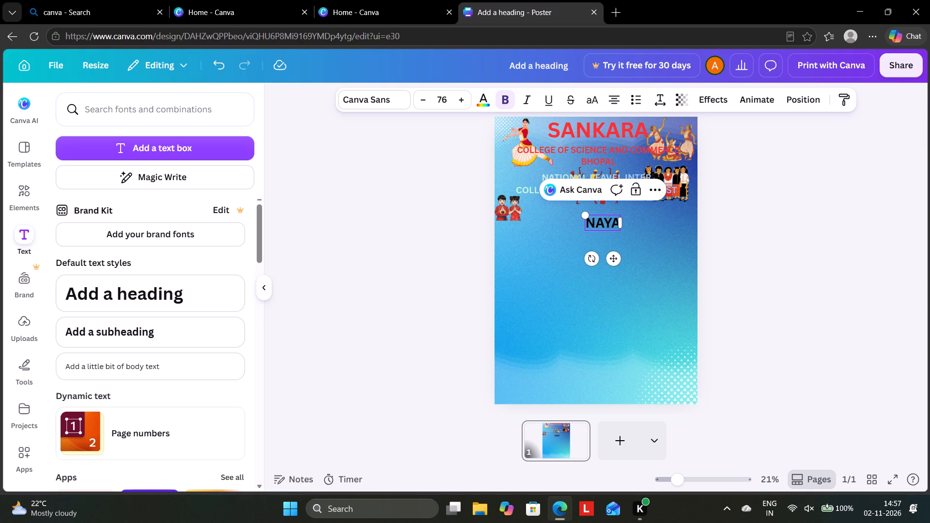
key("Return")
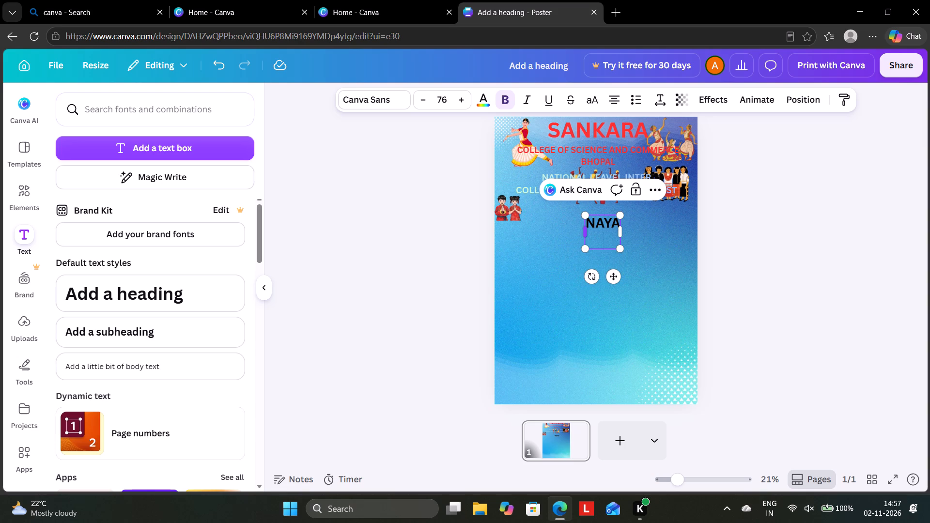
type("202")
key("6")
key("Return")
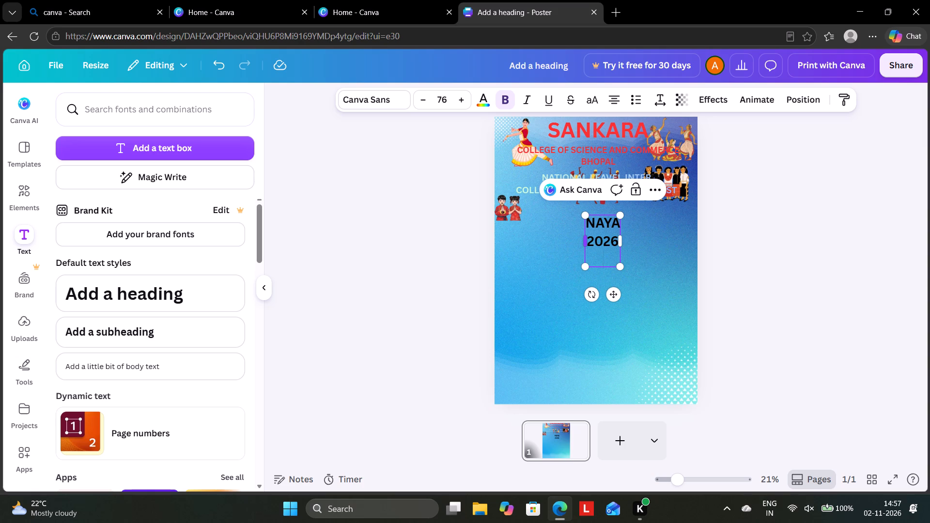
type("UG TALENT H")
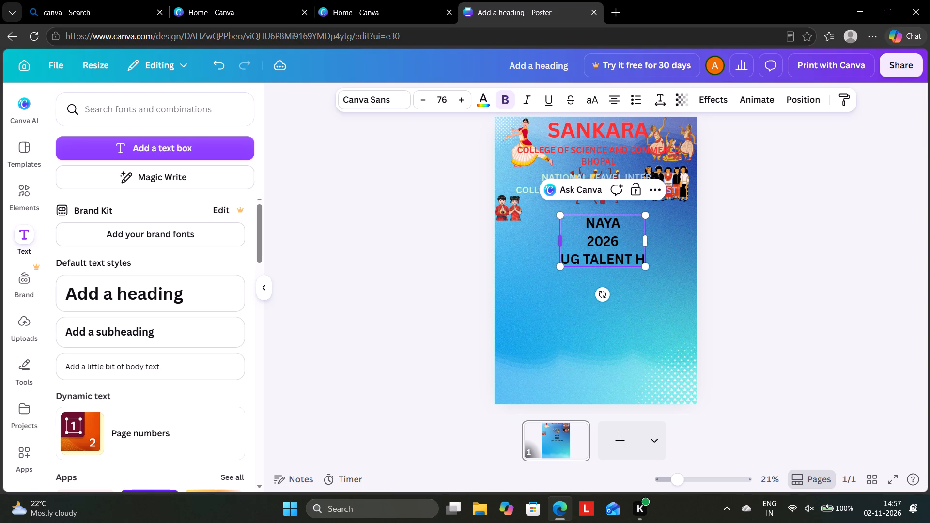
type("NT")
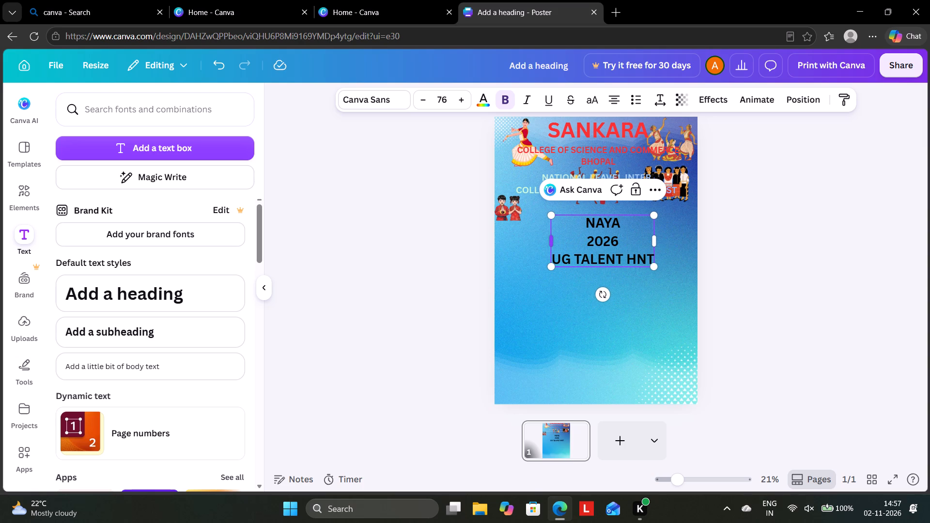
key("BackSpace")
key("BackSpace")
key("BackSpace")
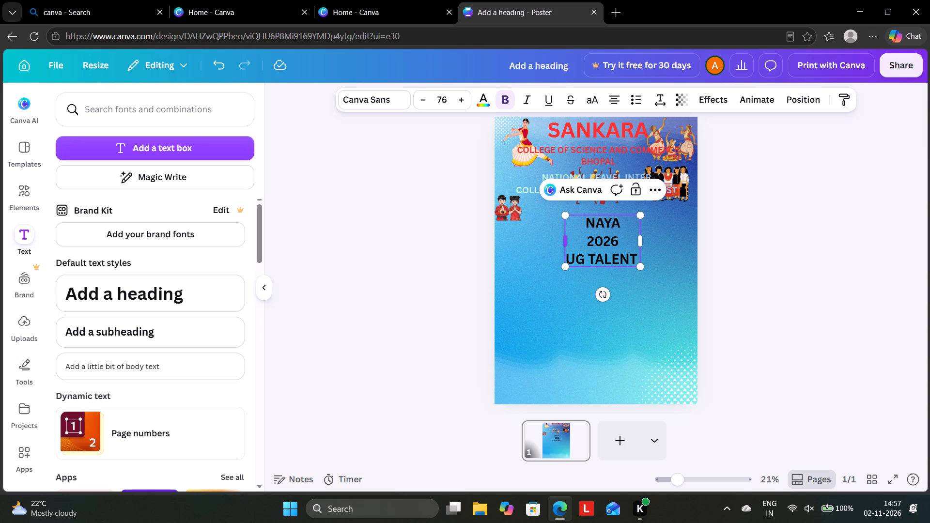
type("HUNT")
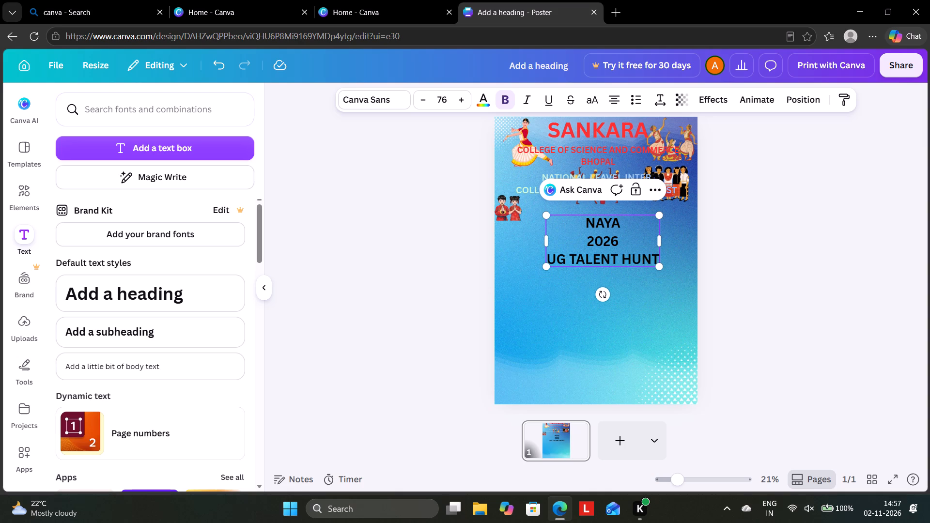
Add a fourth line reading "10 DEC 2026" below "UG TALENT HUNT".
key("Return")
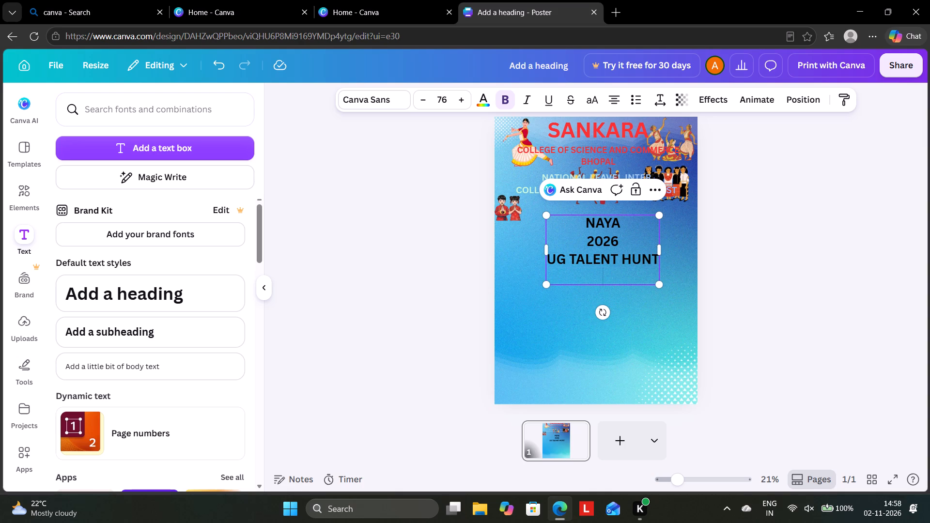
key("1")
type("0")
key("space")
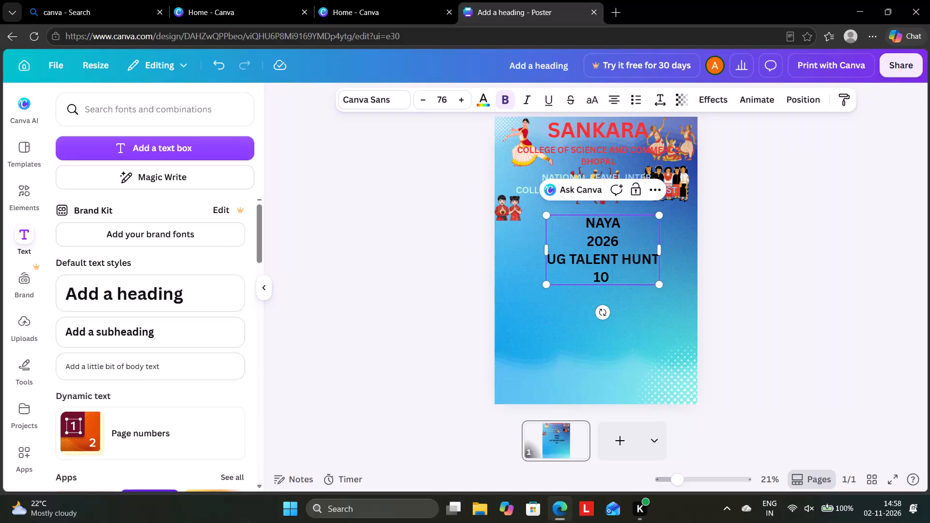
type("DE")
key("c")
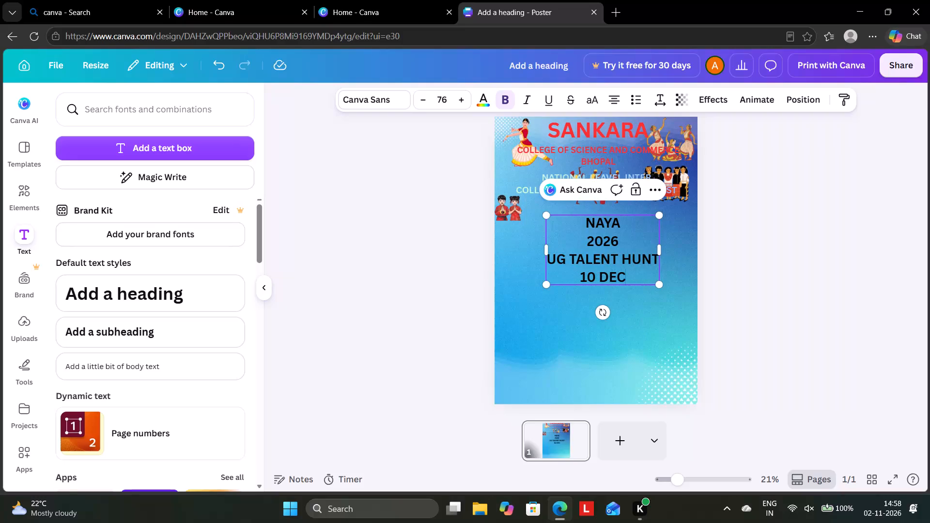
key("space")
type("202")
key("7")
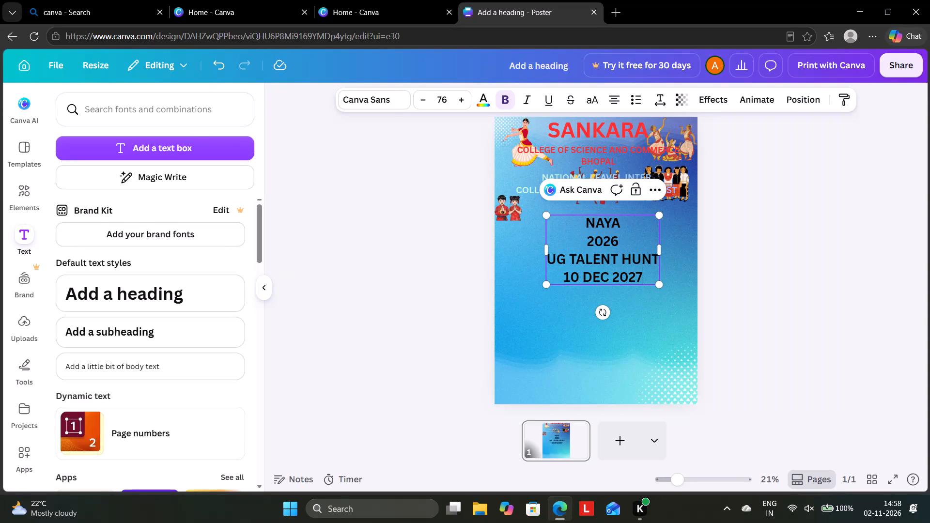
key("BackSpace")
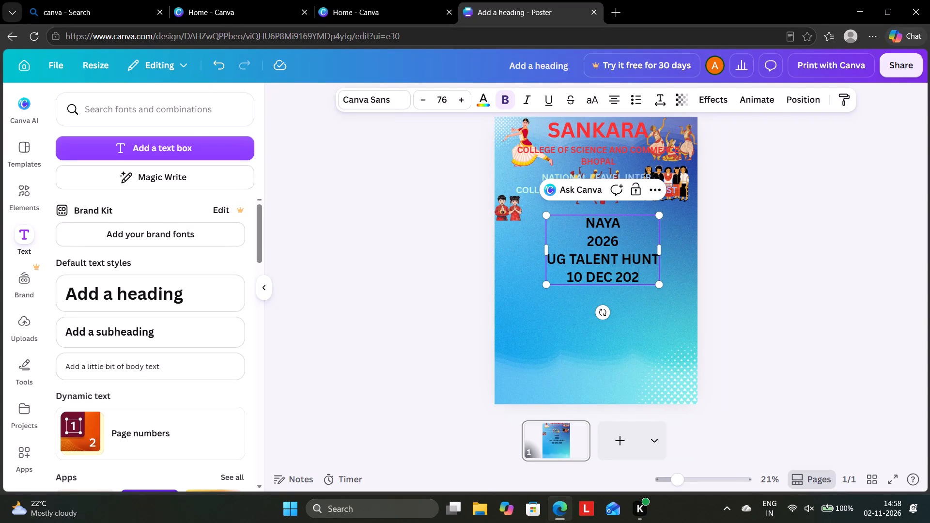
key("6")
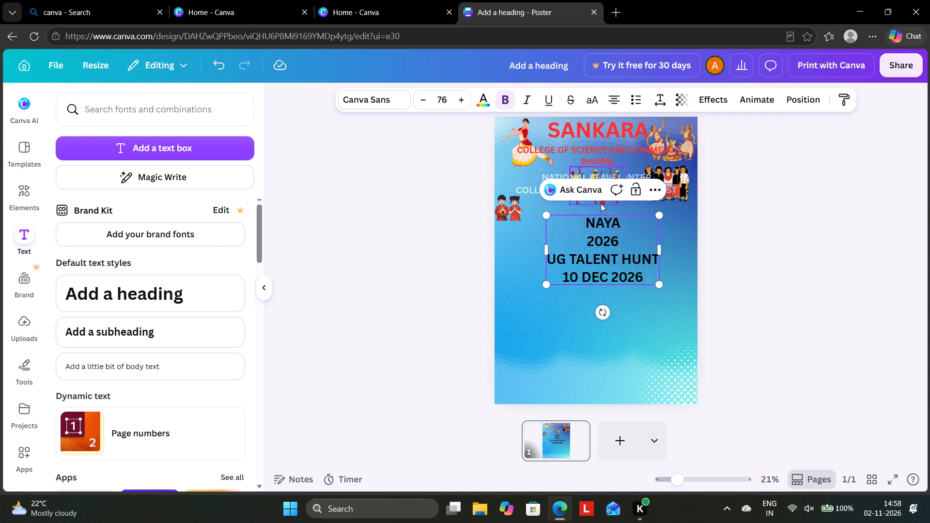
Recolour the NAYA 2026 text block from black to red #d63022, applying the change to all matching colours on the page.
left_click(480, 94)
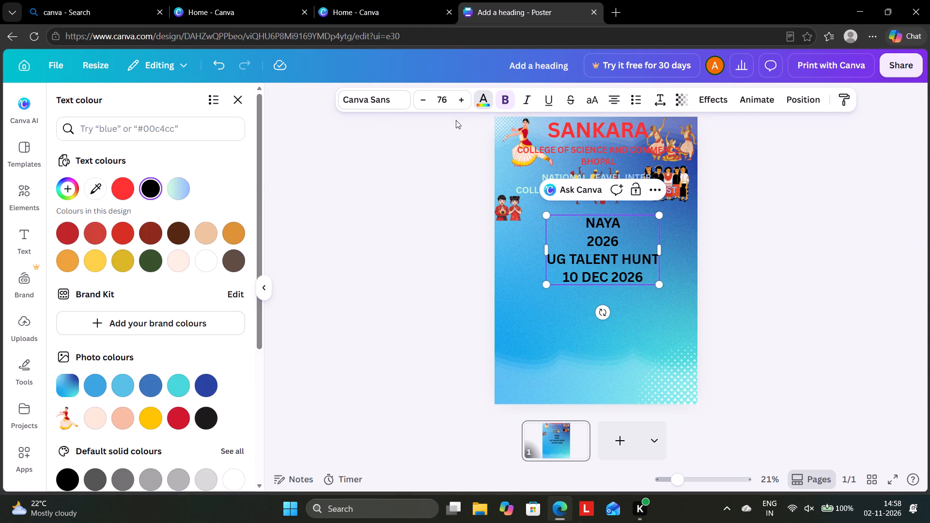
left_click(126, 231)
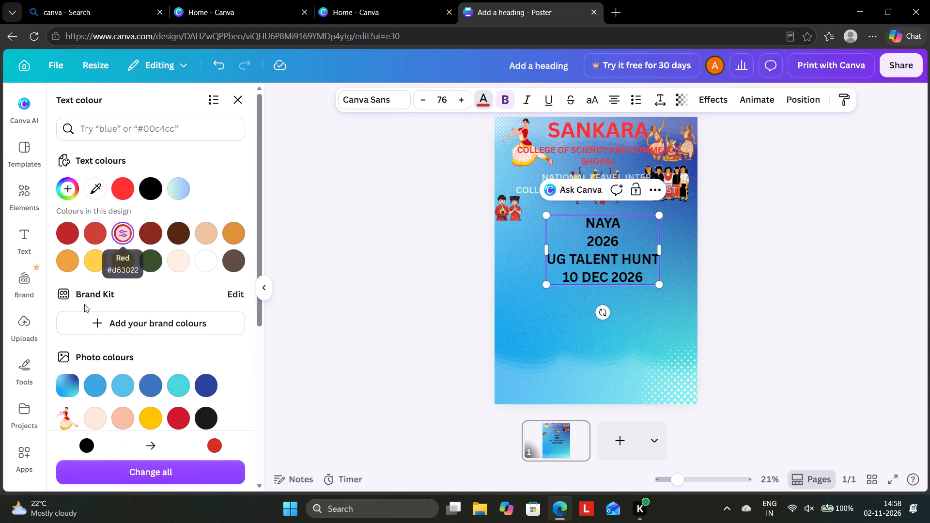
left_click(120, 460)
left_click(118, 472)
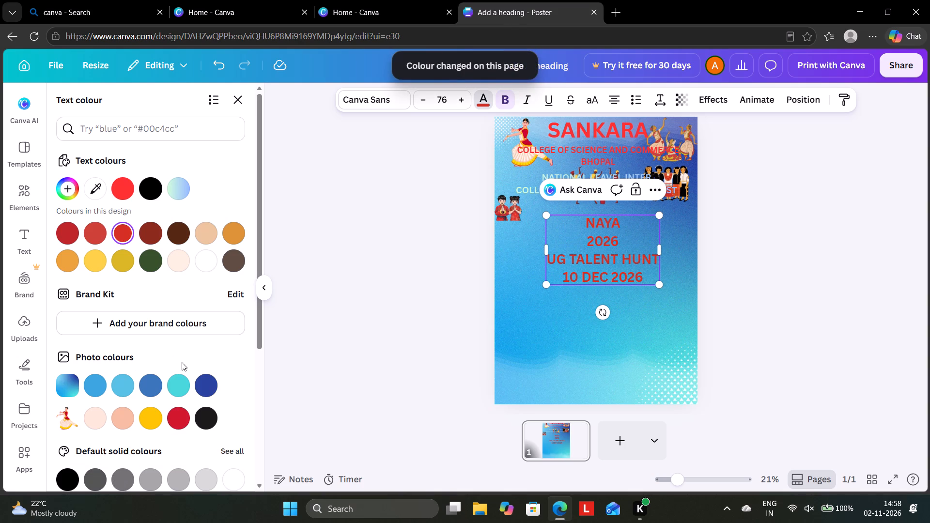
Reduce the font size of the "10 DEC 2026" line to 72 and the "UG TALENT HUNT" line to about 65.
triple_click(418, 98)
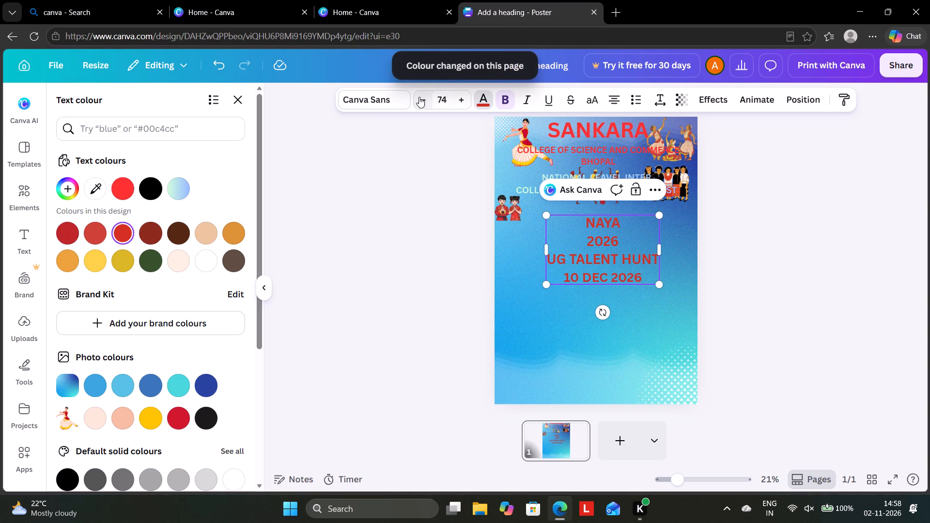
left_click(419, 97)
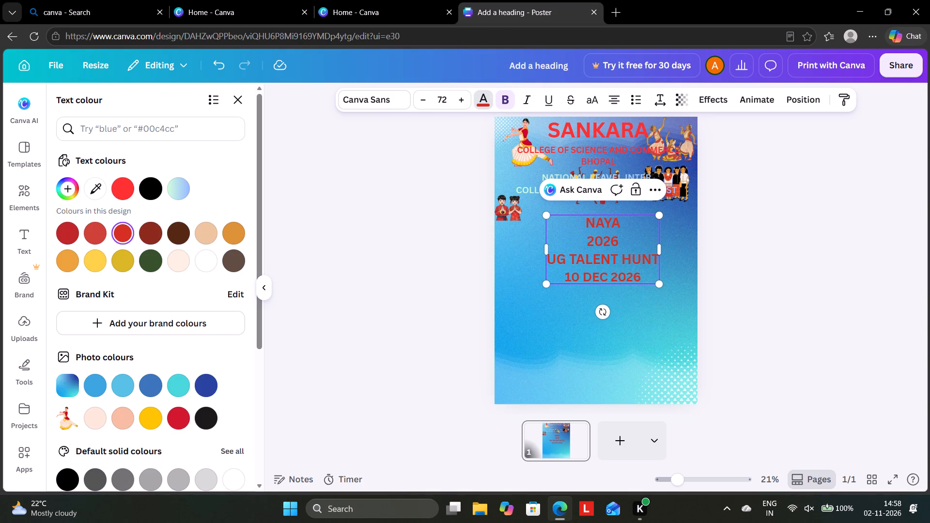
left_click(588, 258)
triple_click(416, 93)
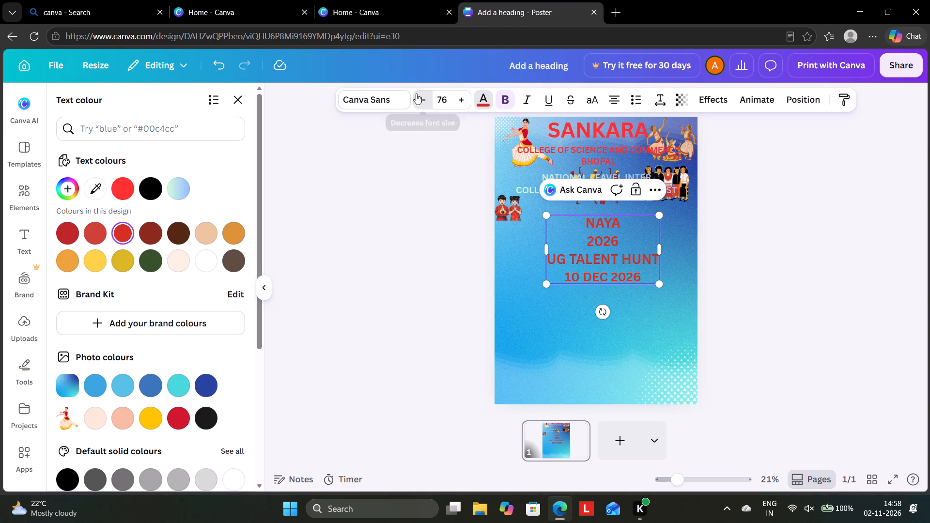
triple_click(418, 94)
triple_click(418, 95)
triple_click(418, 94)
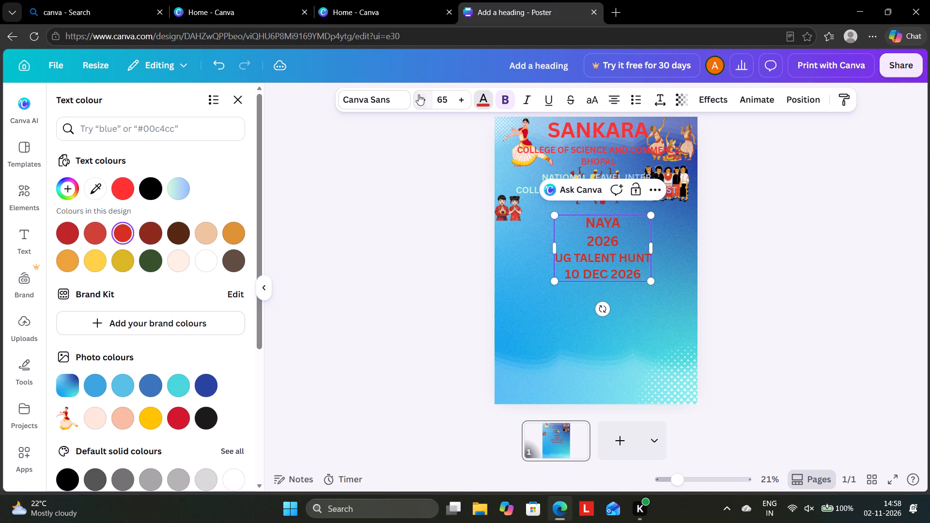
left_click(603, 233)
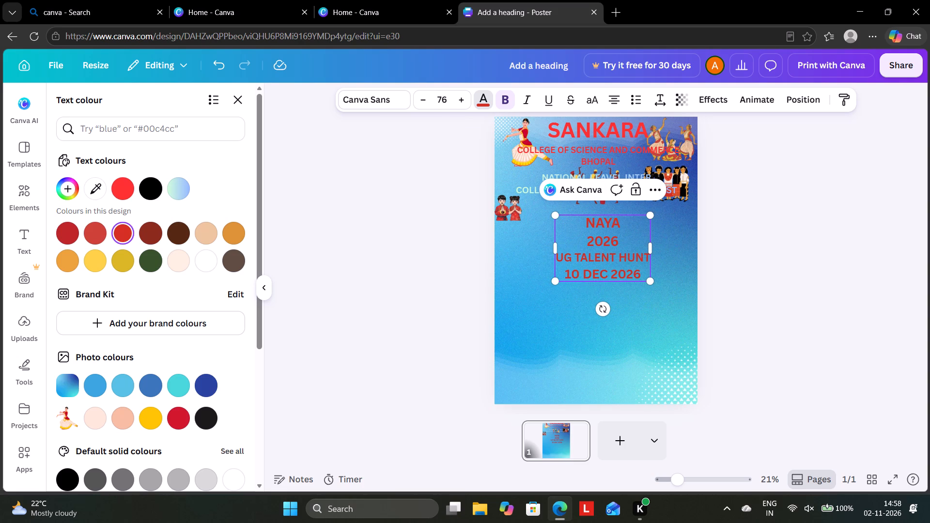
Move the NAYA 2026 text block slightly up, just below the "COLLEGIATE INDIAN CULTURAL FEST" line.
left_click_drag(602, 281, 594, 271)
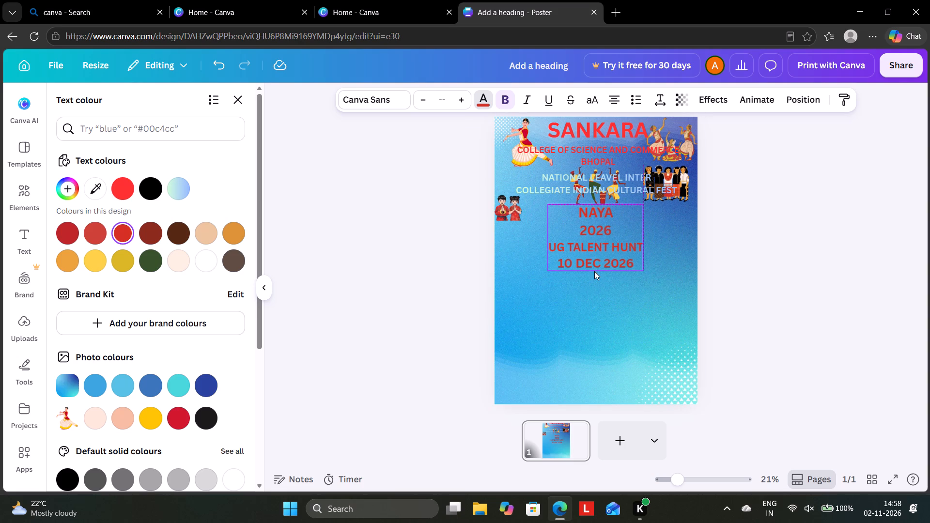
left_click_drag(594, 271, 594, 272)
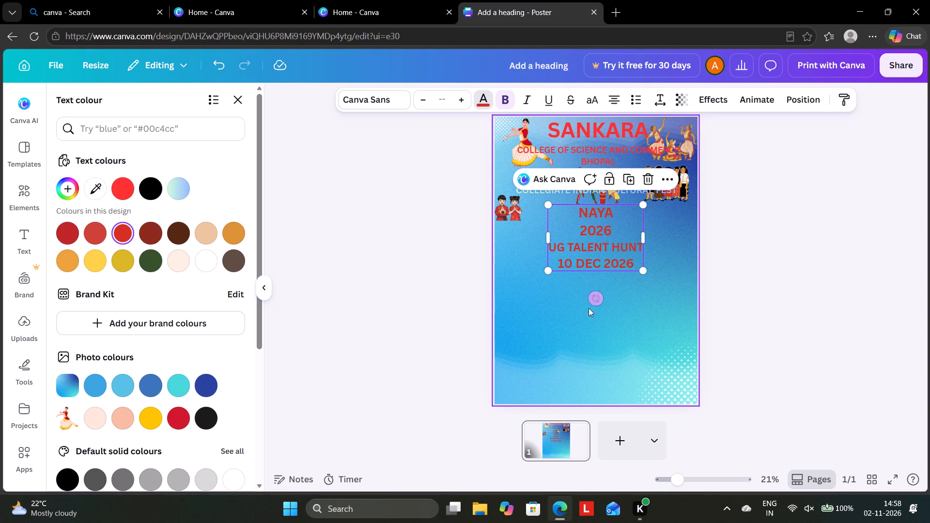
Apply the Corporate page animation to the poster.
left_click(528, 322)
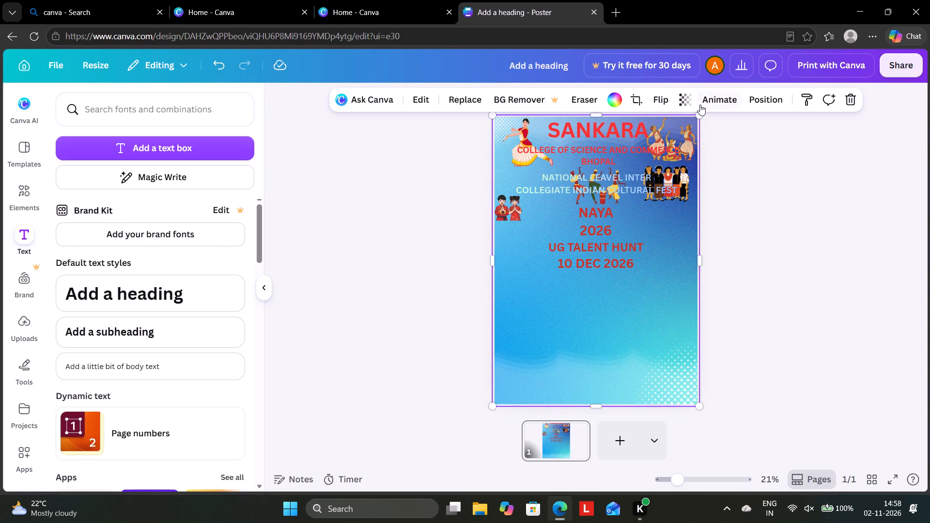
left_click(710, 95)
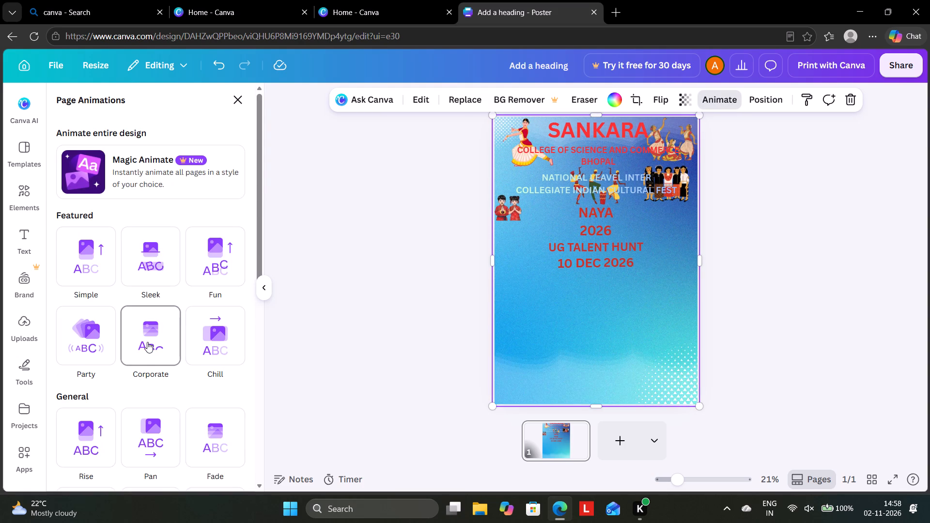
left_click(147, 341)
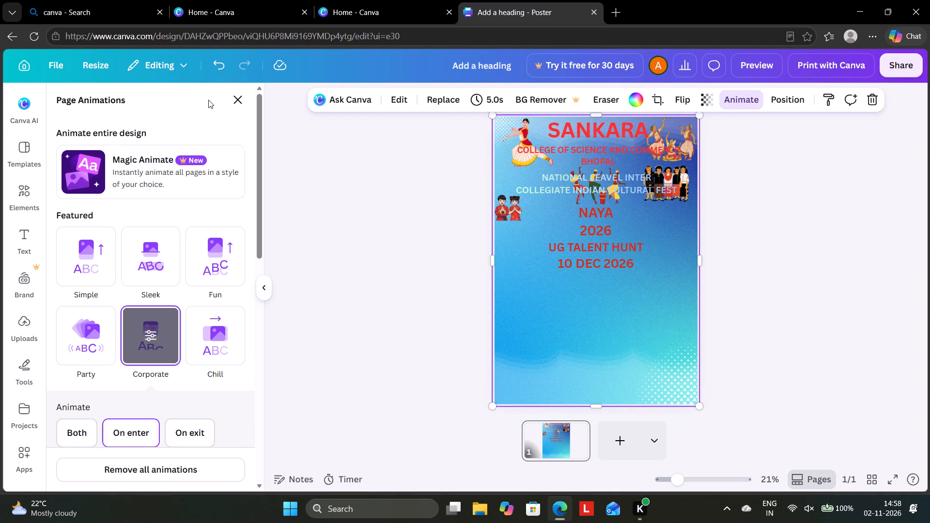
left_click(245, 104)
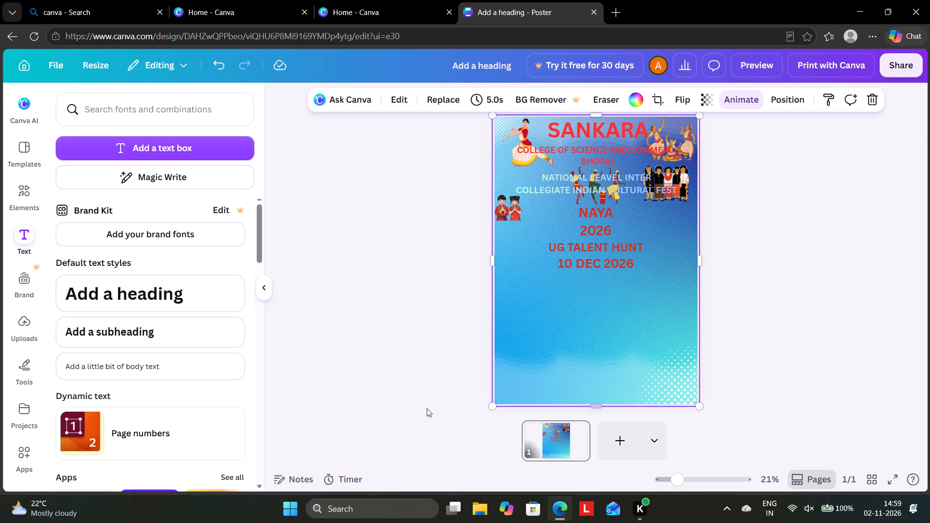
Add a body text box and place it on the poster's left side, just below the "10 DEC 2026" line.
left_click(108, 374)
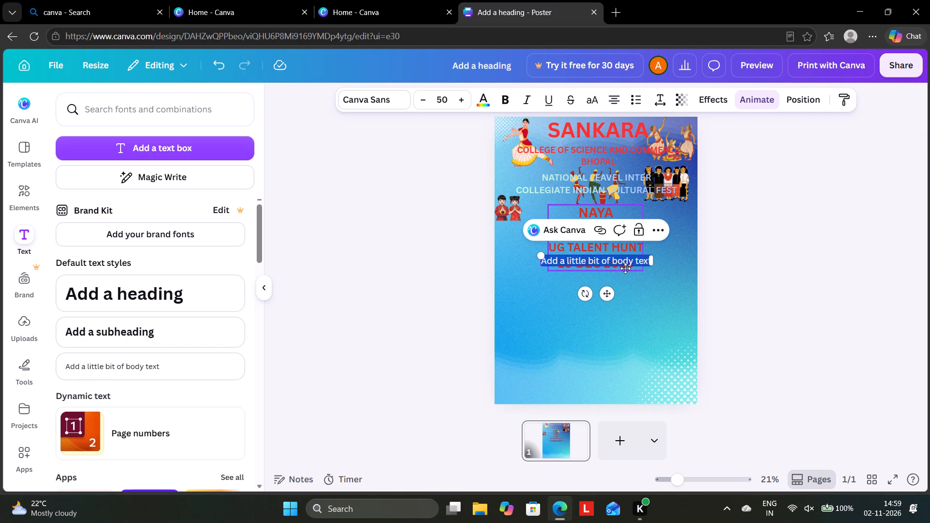
left_click_drag(600, 301, 613, 302)
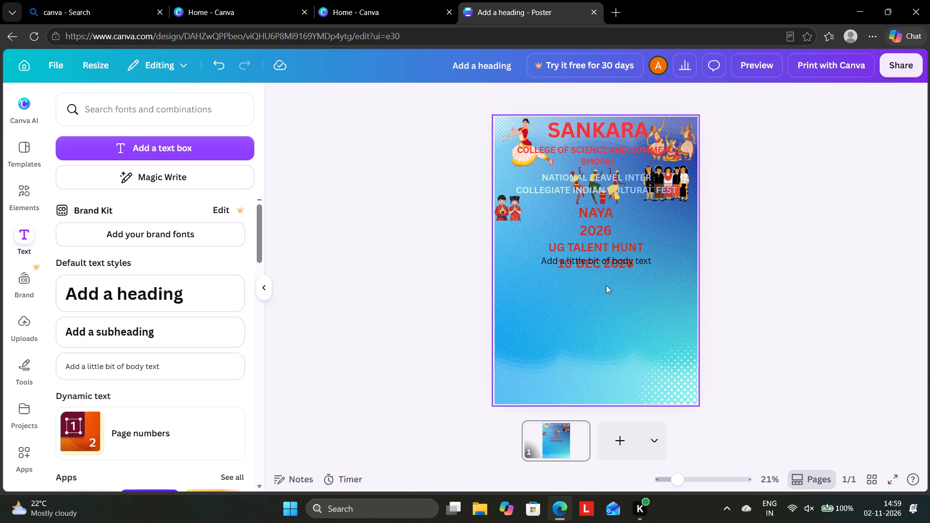
left_click(571, 259)
left_click_drag(604, 295, 595, 310)
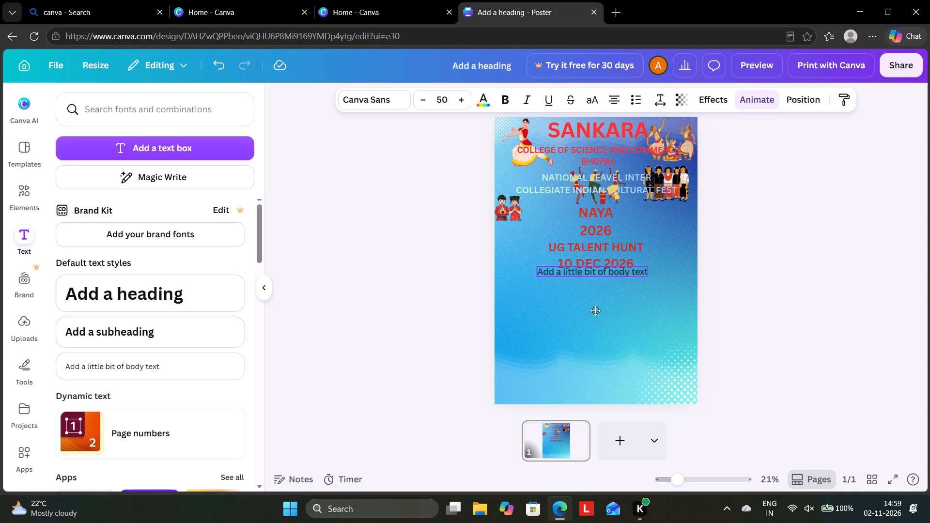
left_click_drag(595, 310, 558, 312)
Replace the new text box's placeholder with the heading "ON STAGE :".
left_click(539, 274)
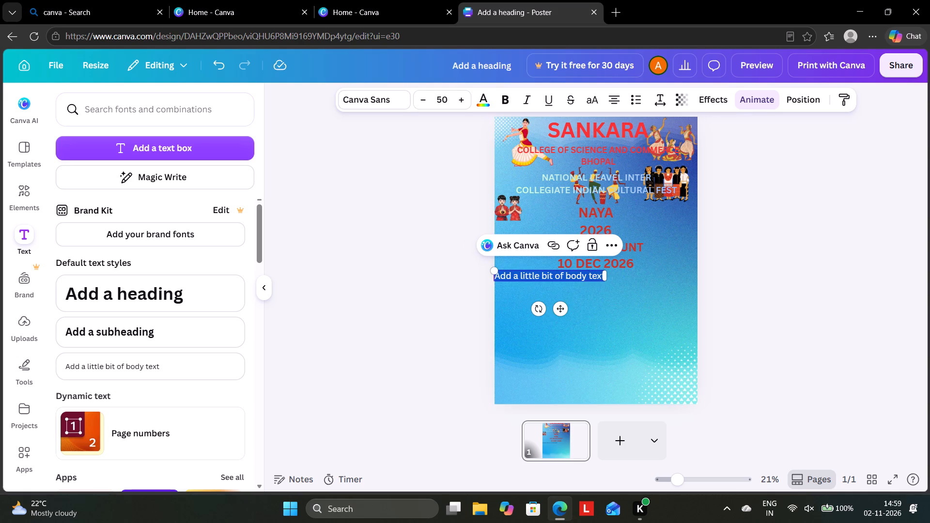
key("BackSpace")
type("ON STAGE")
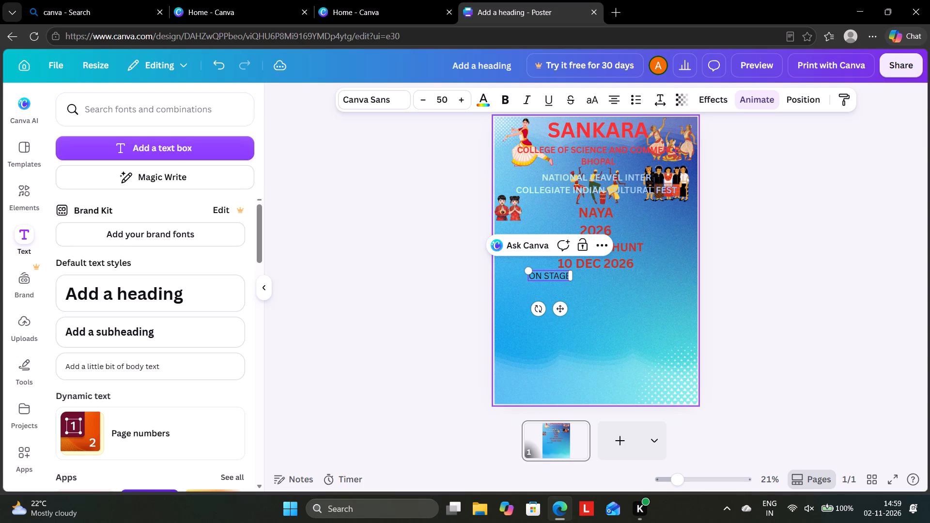
key("space")
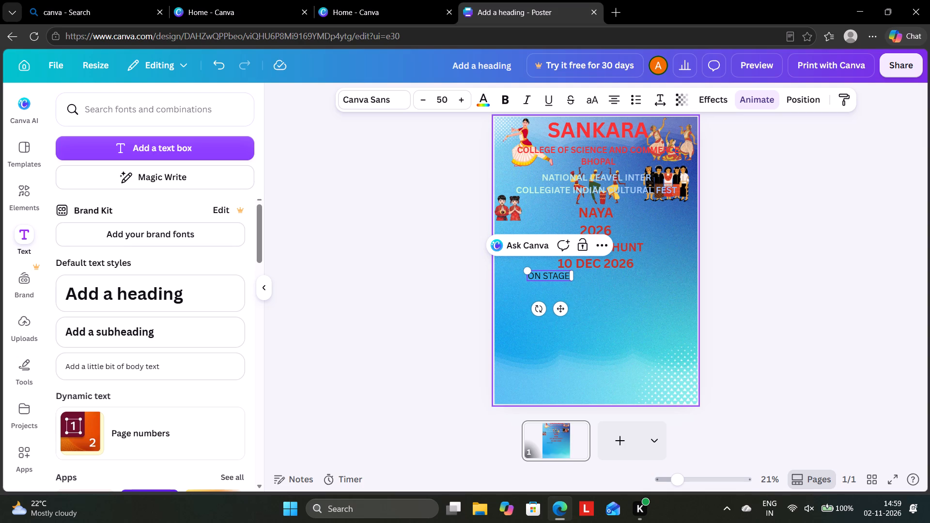
key("shift+quotedbl")
key("BackSpace")
key("shift+colon")
Add the lines "ADVERT" and "PANTOMIME" below the "ON STAGE :" heading.
key("Return")
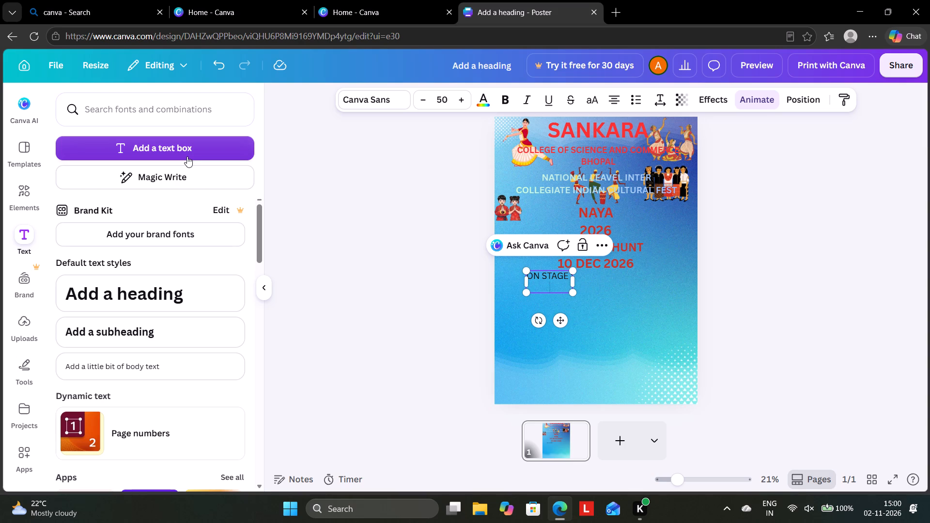
type("AD")
type("VAT")
key("BackSpace")
key("BackSpace")
type("ERT")
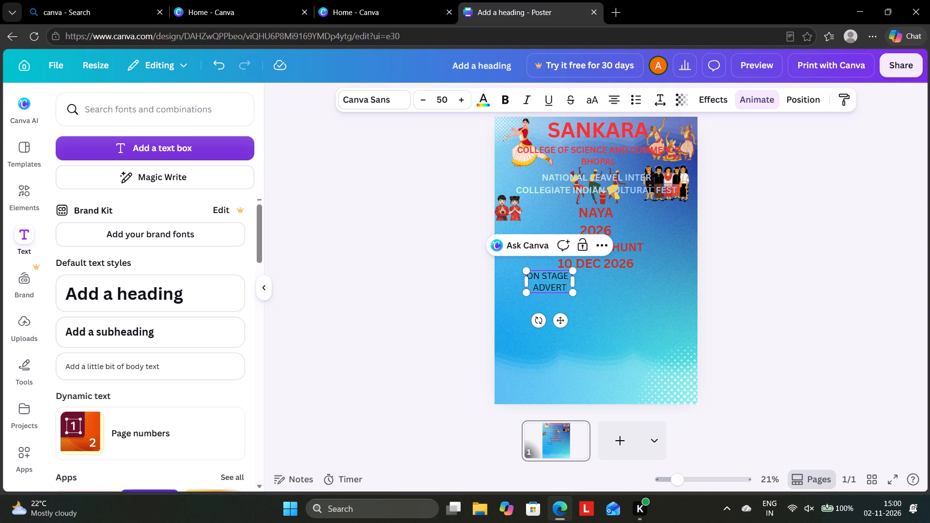
key("Return")
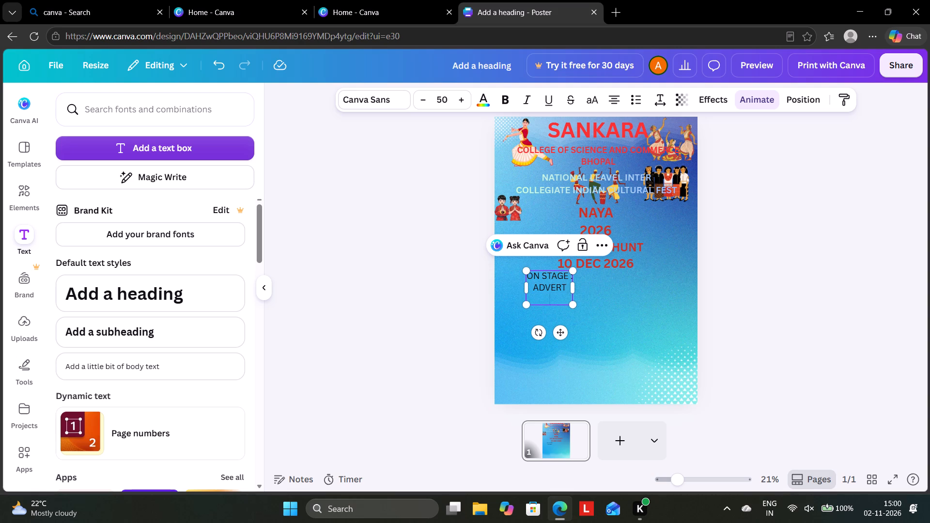
type("PANT")
key("o")
type("MI")
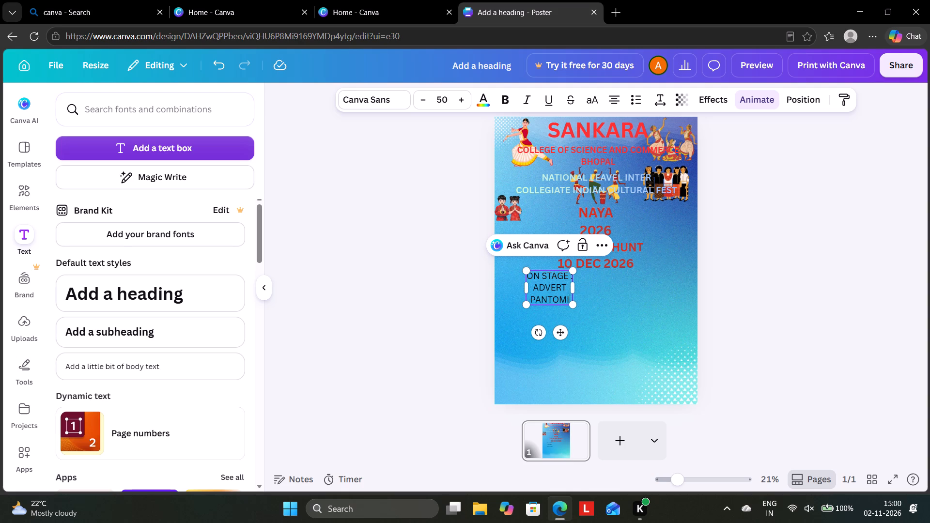
type("ME")
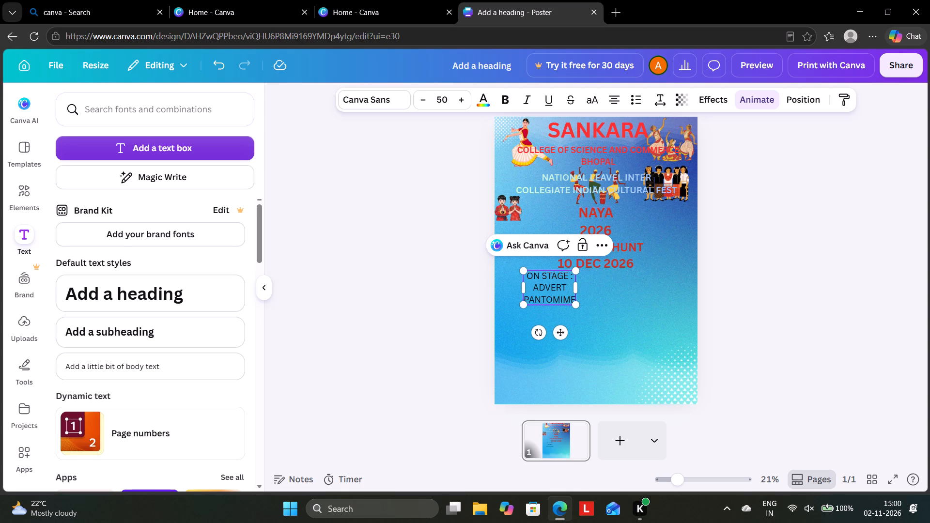
Add the line "QUIZZ SHOW" below "PANTOMIME" in the event list.
key("Return")
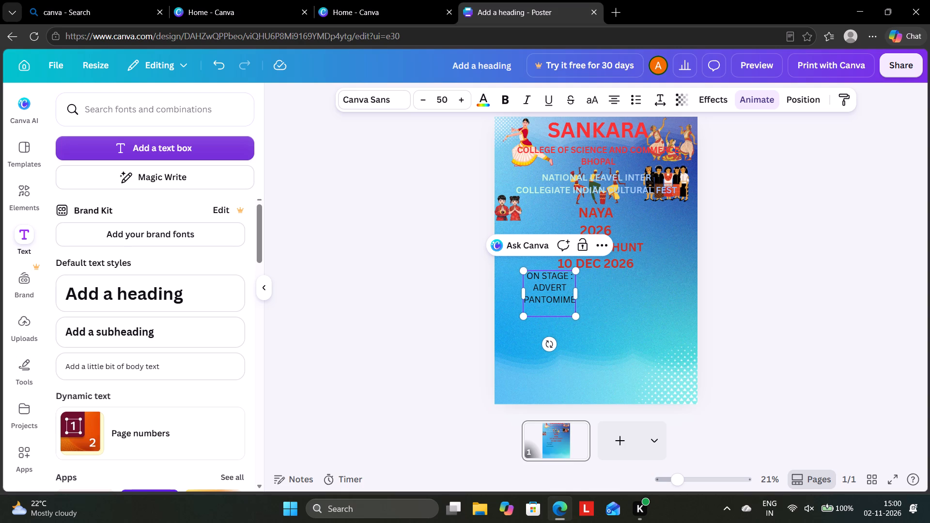
type("QUI")
type("ZZ")
key("space")
type("SG")
key("BackSpace")
type("HO")
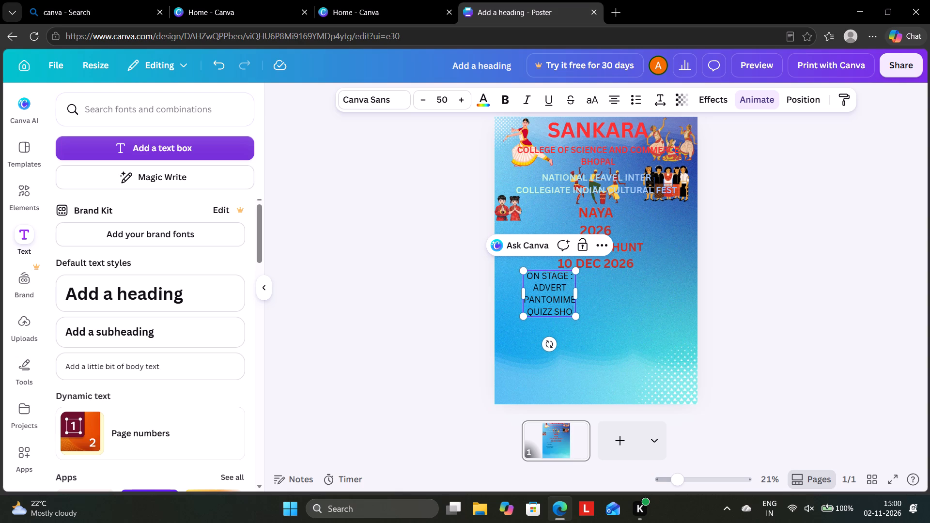
key("w")
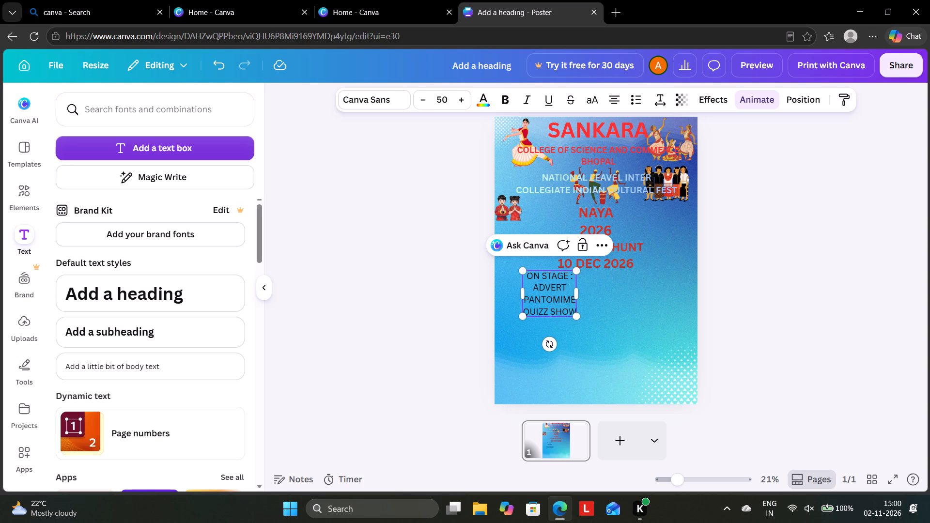
Add the lines "JOINTURE" and "BROADCAST" below "QUIZZ SHOW" in the on-stage event list.
key("Return")
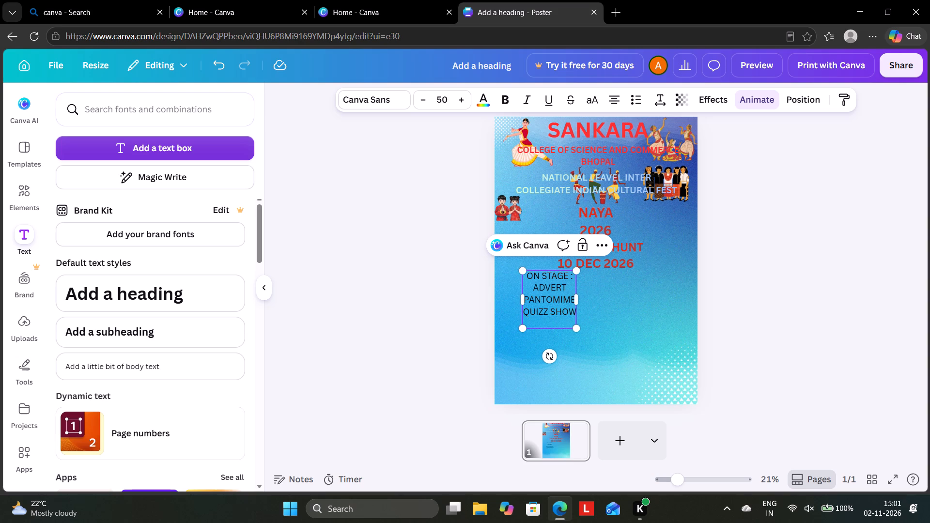
type("JOINT")
key("u")
type("RE")
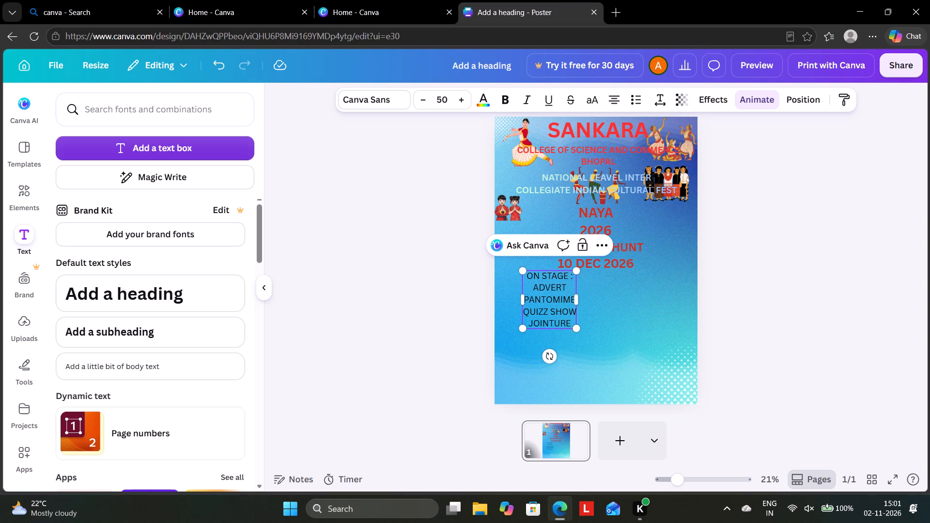
key("Return")
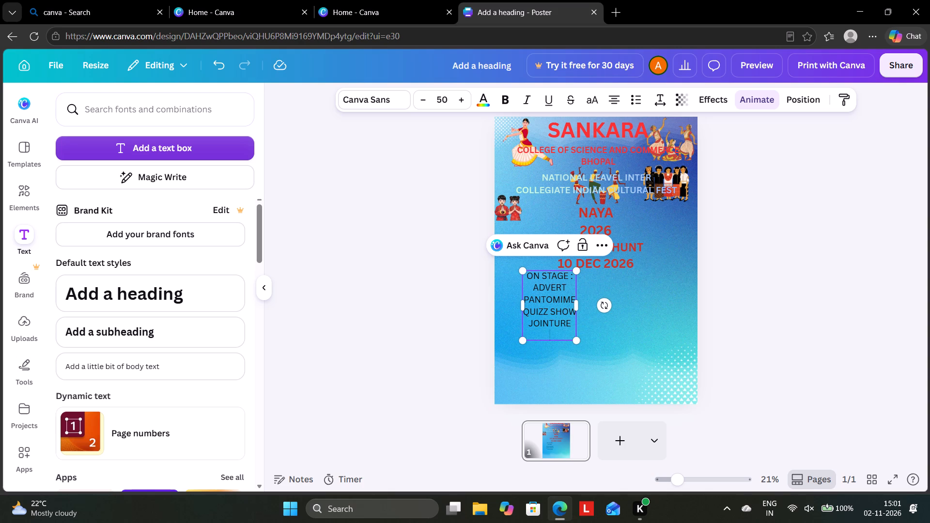
type("BR")
type("OAD")
type("CAST")
Add the lines "START UR STUFF" and "ZERO HOUR" below "BROADCAST" in the event list.
key("Return")
type("START")
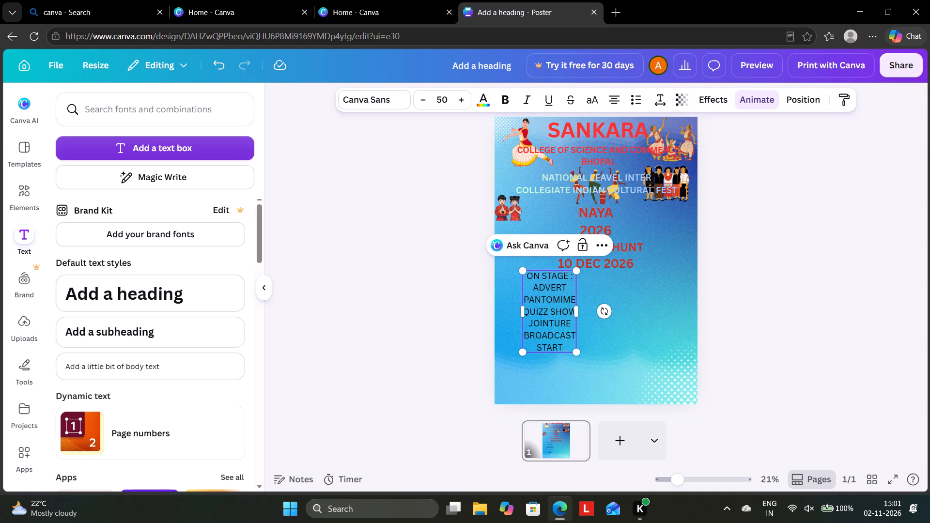
key("space")
type("UR STUFF")
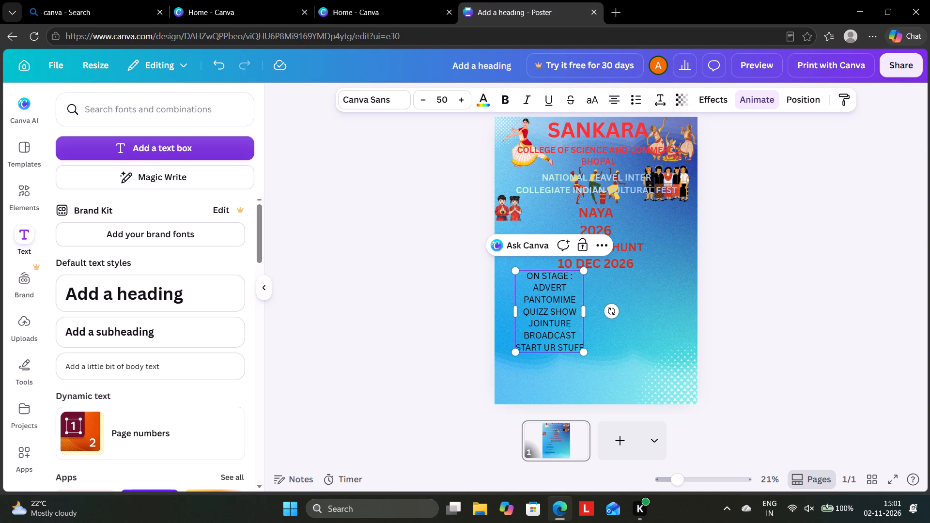
key("Return")
type("ZERO HOUR")
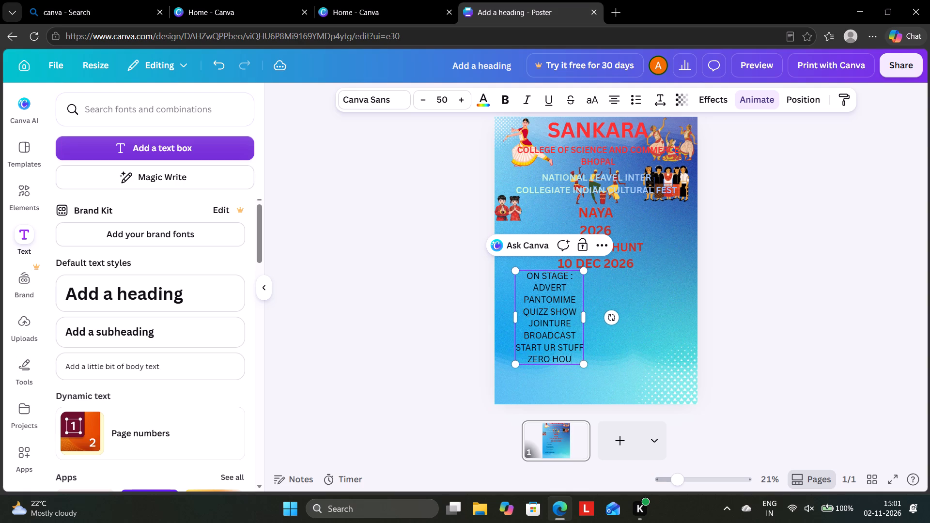
key("space")
Add the line "IPL AUCTION" below "ZERO HOUR" in the event list.
key("Return")
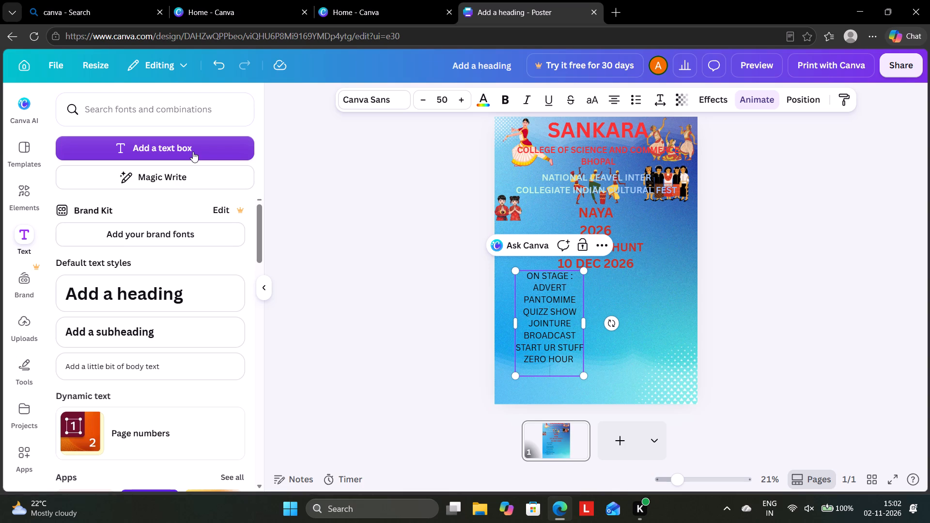
type("IO")
key("BackSpace")
type("PL")
key("space")
type("AUCTION")
key("apostrophe")
key("BackSpace")
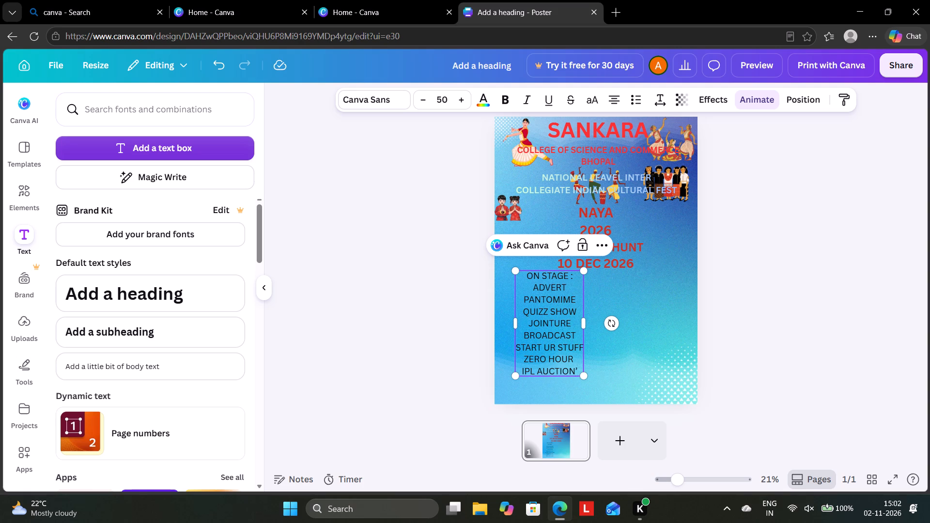
Add the line "ELRVATE YOUR WORKWEAR" below "IPL AUCTION" in the event list.
key("Return")
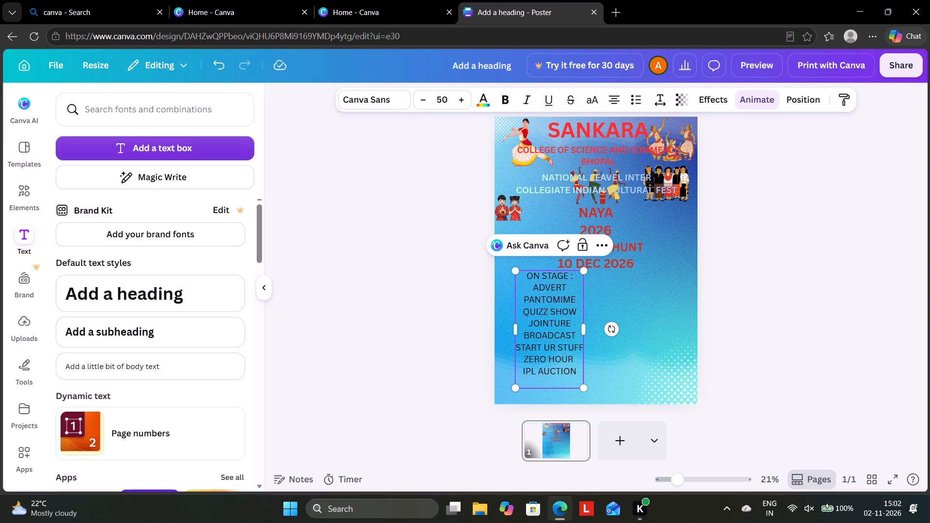
type("ELR")
type("VATEB")
key("BackSpace")
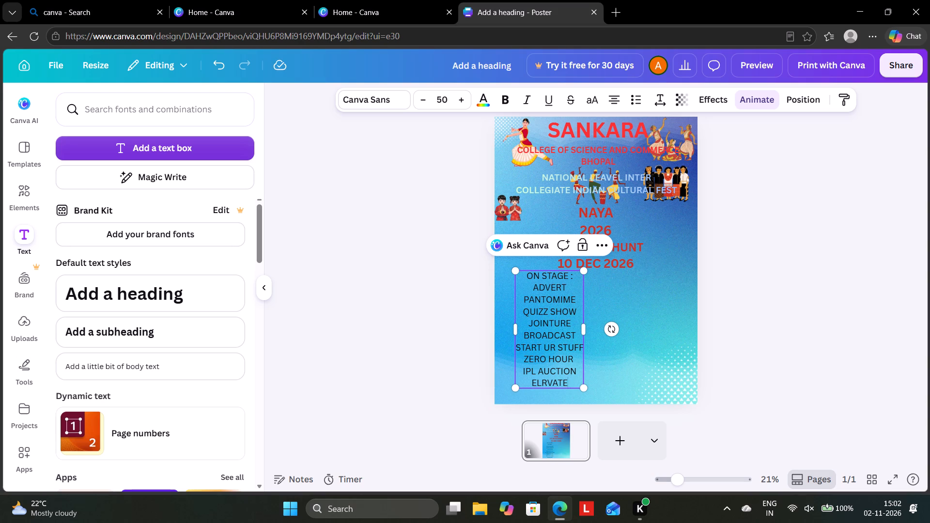
key("space")
type("YOUR")
key("space")
type("WOR")
key("k")
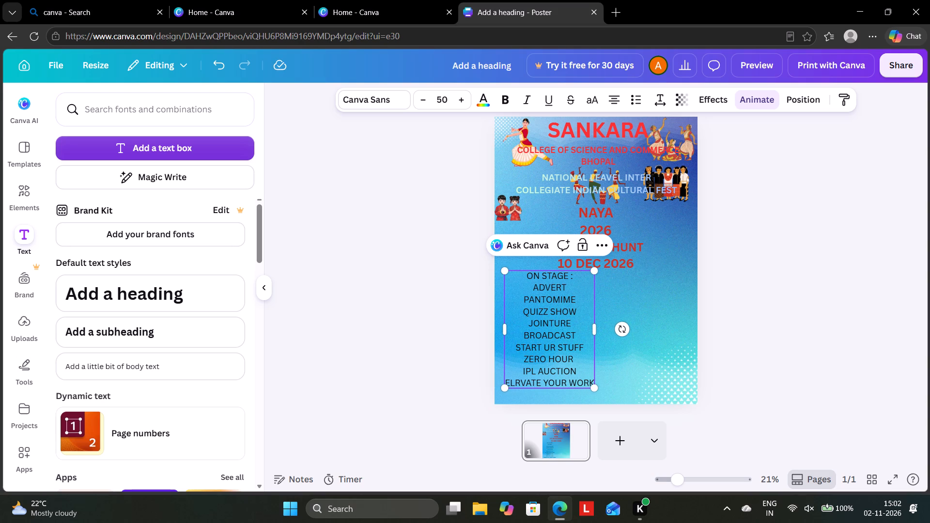
type("WER")
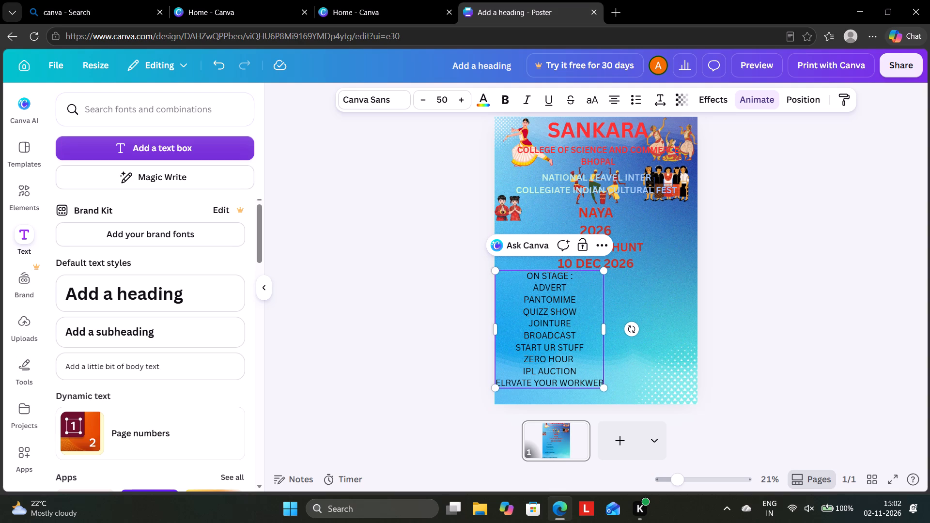
key("BackSpace")
type("AR")
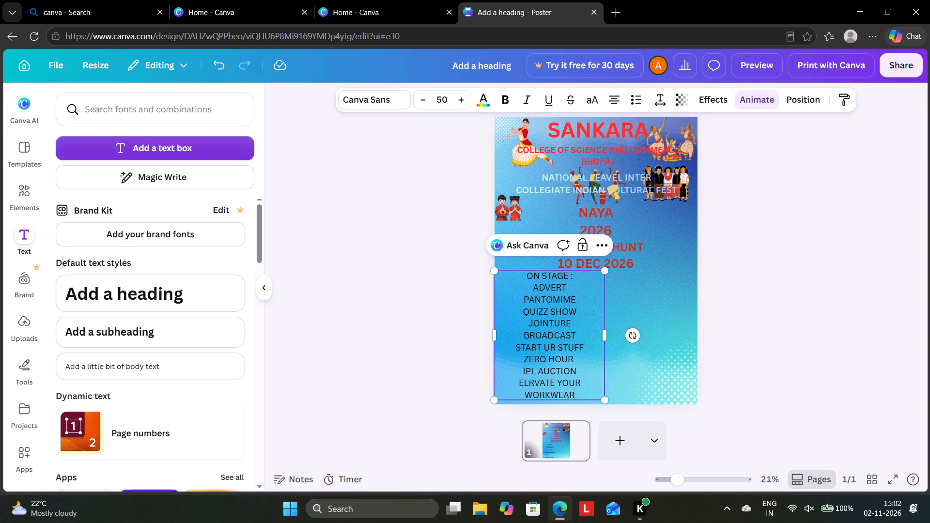
Reduce the font size of the "ELRVATE YOUR WORKWEAR" line to about 42 so it fits on one line.
triple_click(425, 98)
triple_click(424, 97)
left_click(424, 97)
double_click(424, 97)
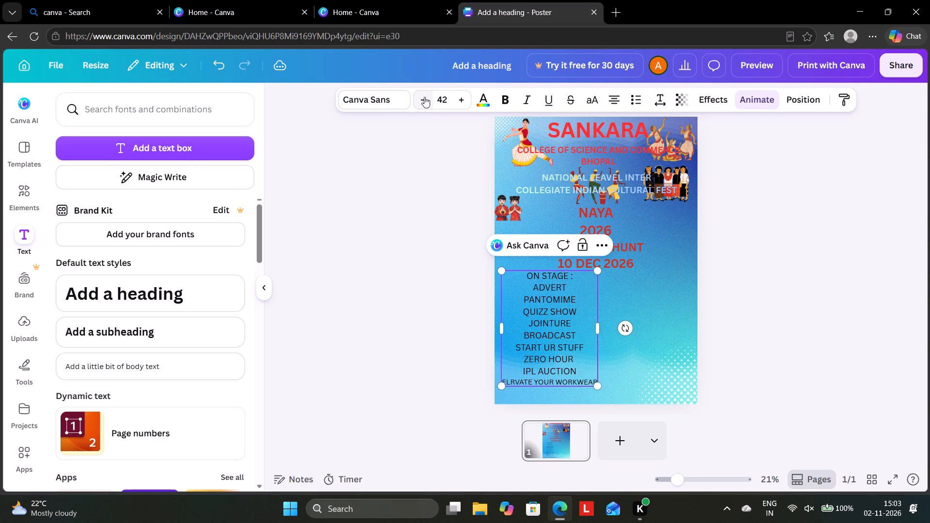
Set the font size of the lines from "ON STAGE :" through "IPL AUCTION" to 48.
left_click(548, 307)
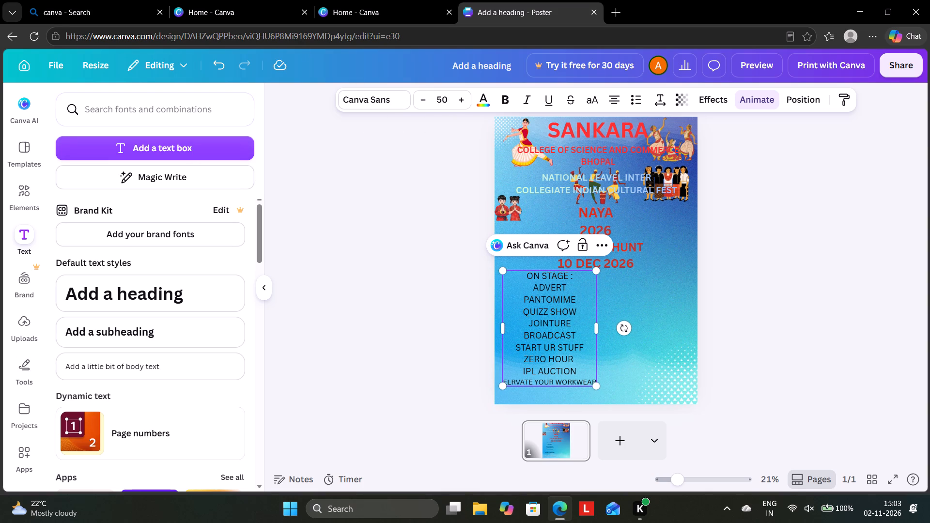
left_click(548, 277)
double_click(418, 95)
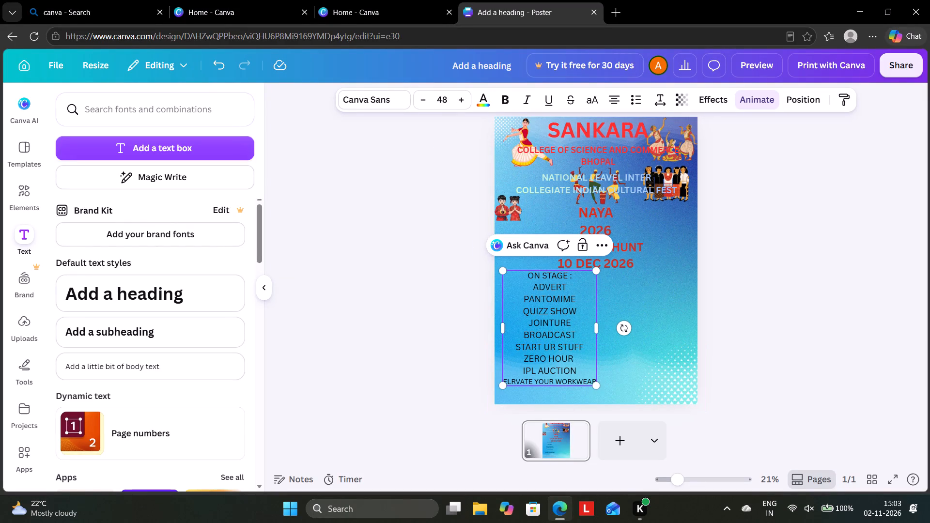
Move the event list to the poster's left edge and scale it down to about 11.1 wide by 13.7 high.
left_click_drag(557, 387, 547, 381)
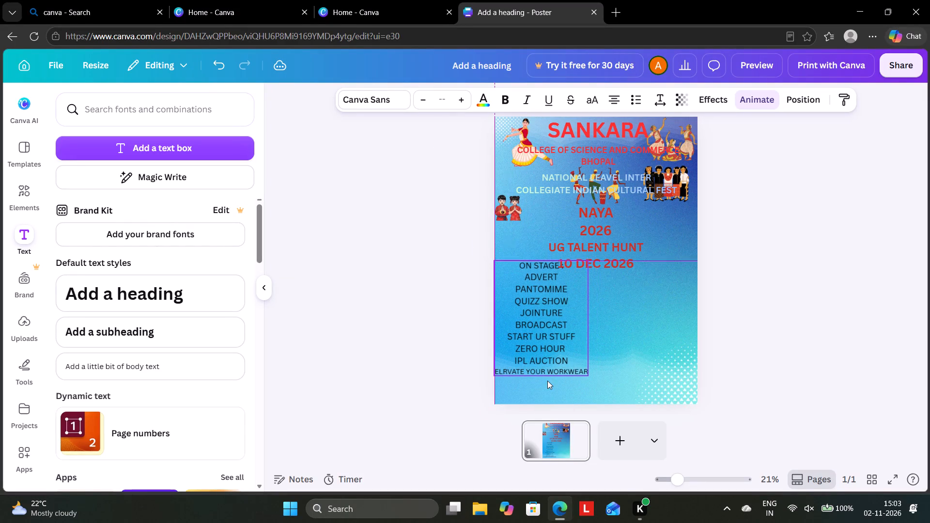
left_click_drag(547, 381, 547, 383)
left_click_drag(590, 378, 564, 337)
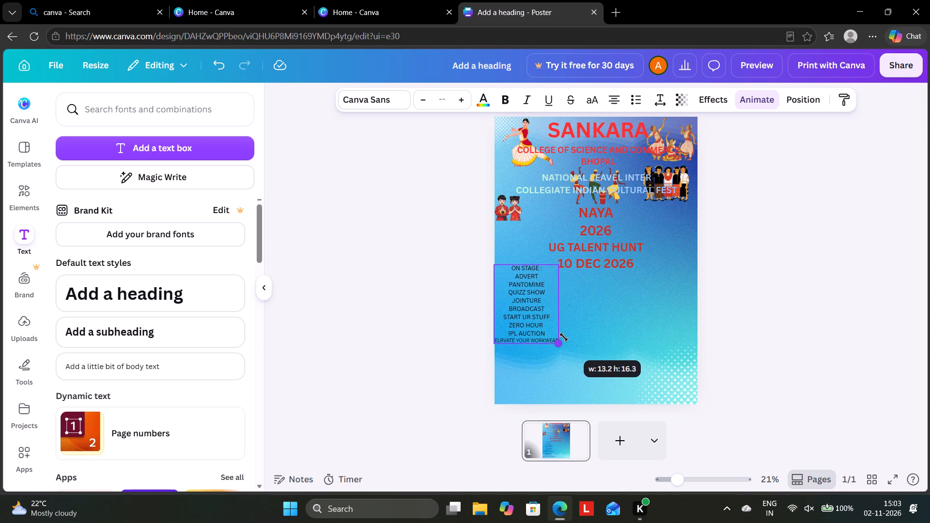
left_click_drag(564, 337, 555, 326)
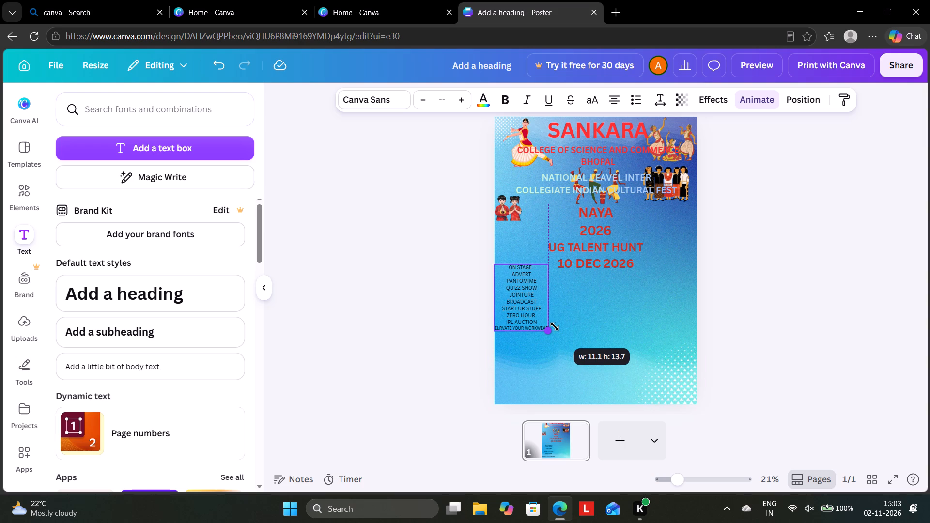
left_click_drag(555, 326, 554, 326)
Reposition the scaled-down event list against the poster's left edge, just below the level of the "10 DEC 2026" line.
left_click_drag(521, 293, 523, 313)
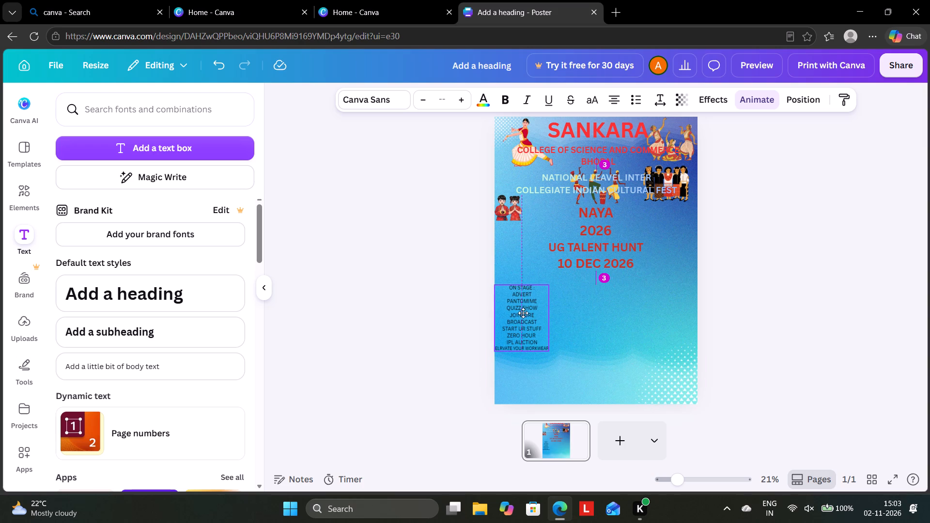
left_click_drag(523, 313, 526, 307)
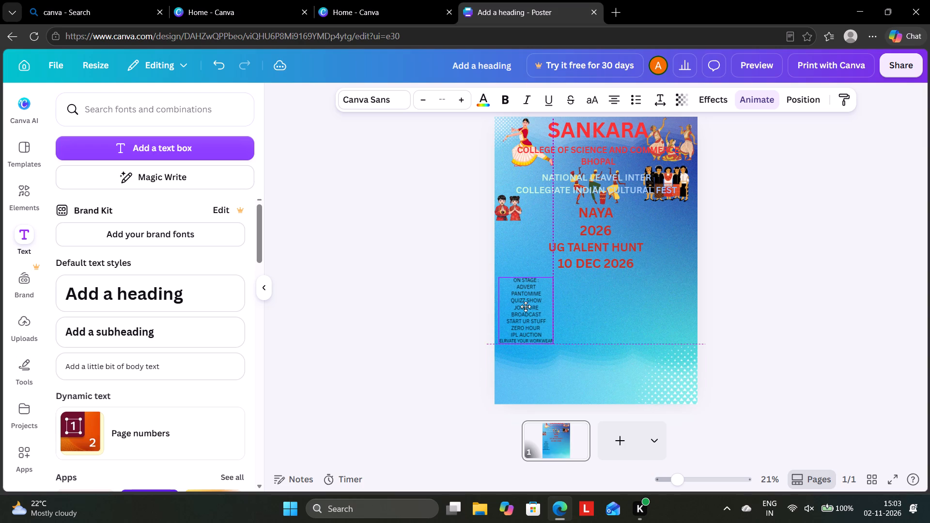
left_click_drag(526, 307, 520, 300)
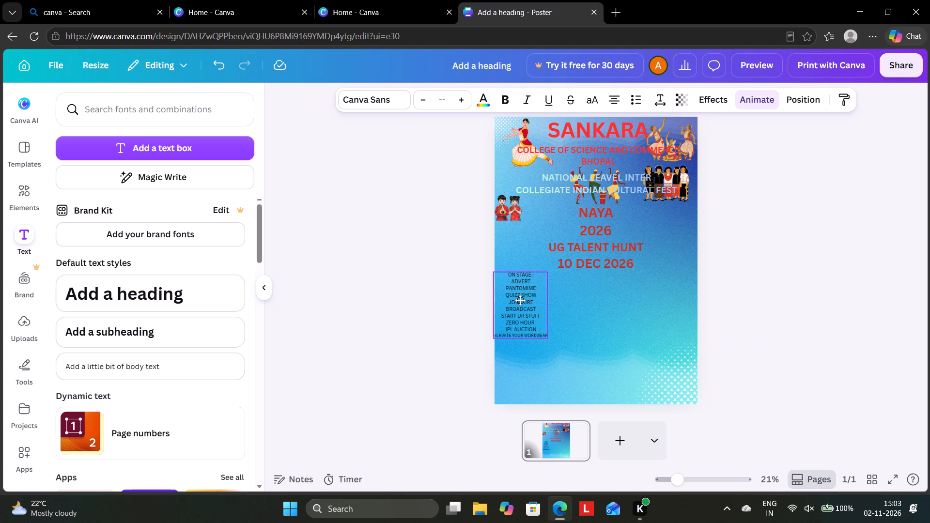
left_click_drag(520, 300, 522, 301)
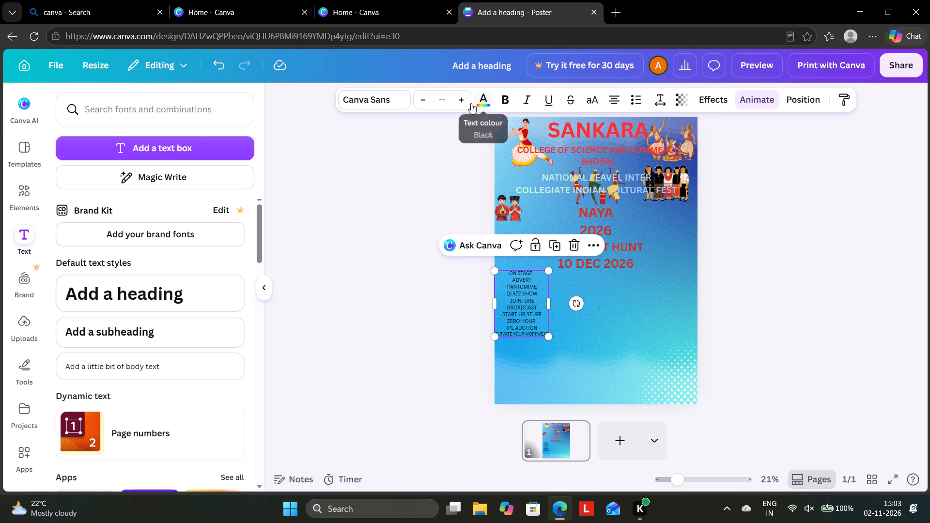
Increase the font size of the whole event list by five increments.
left_click(463, 101)
triple_click(463, 101)
left_click(463, 101)
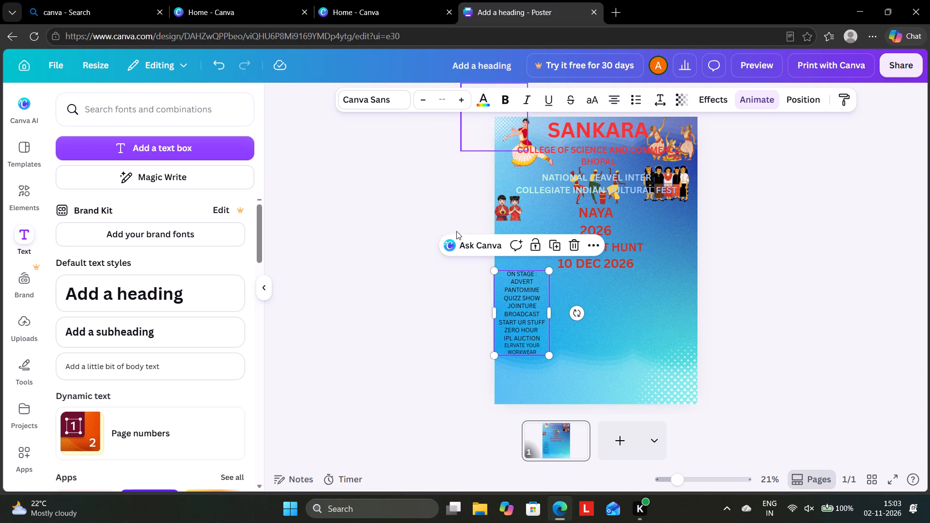
Increase the font size of the "ELRVATE YOUR WORKWEAR" line to about 32.6 to match the rest of the list, and deselect it.
left_click(525, 349)
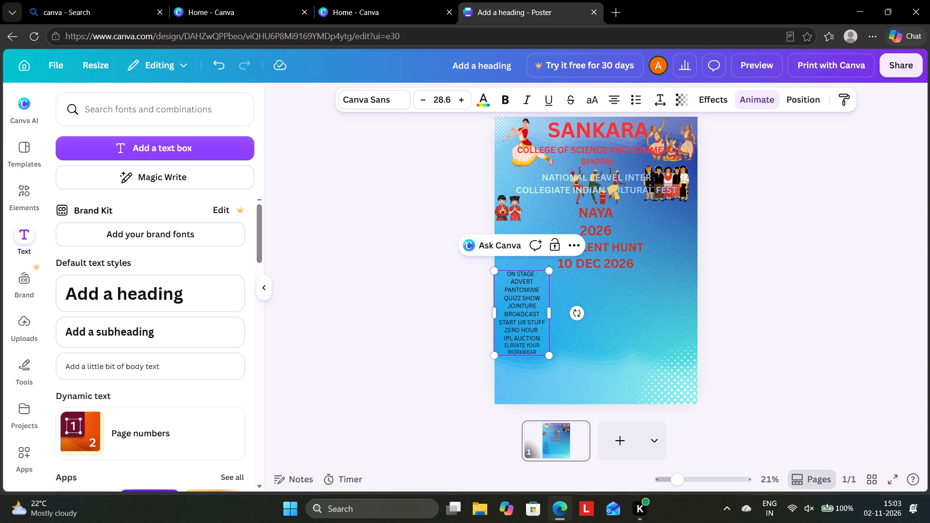
double_click(460, 99)
left_click(460, 98)
left_click(460, 98)
left_click(460, 98)
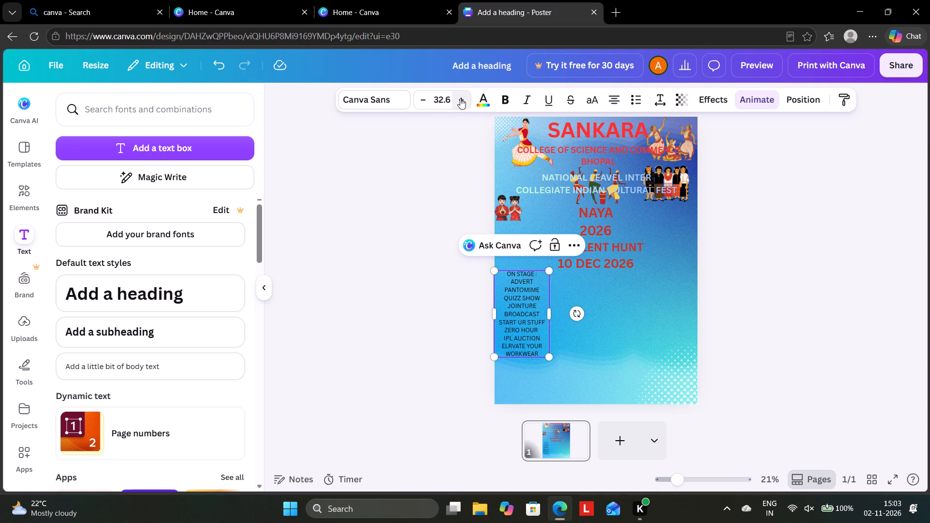
left_click(442, 319)
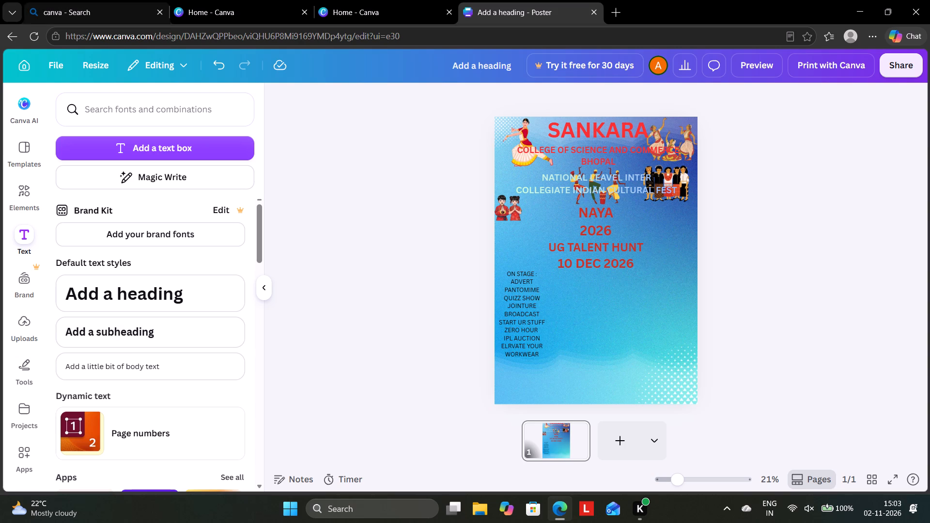
Add a body text box and place it on the poster's right side, level with the "ON STAGE :" heading.
left_click(116, 355)
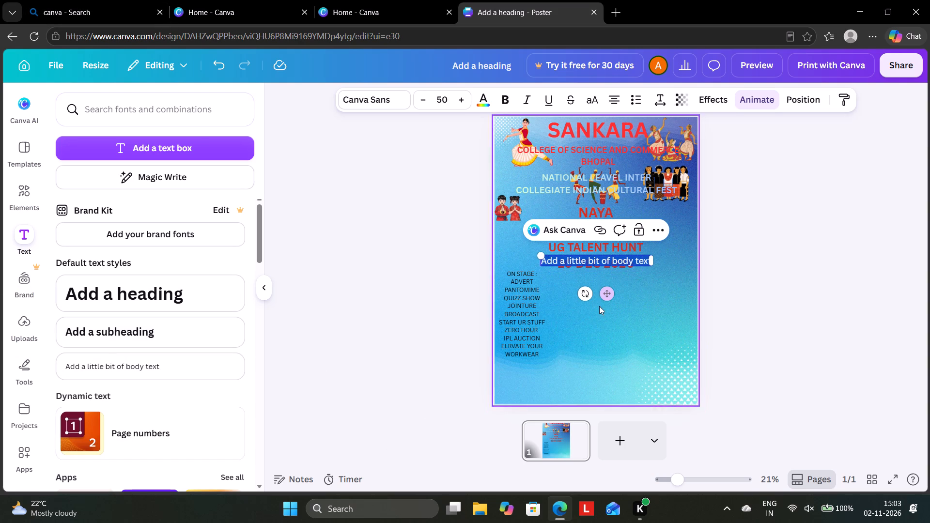
left_click_drag(607, 295, 655, 320)
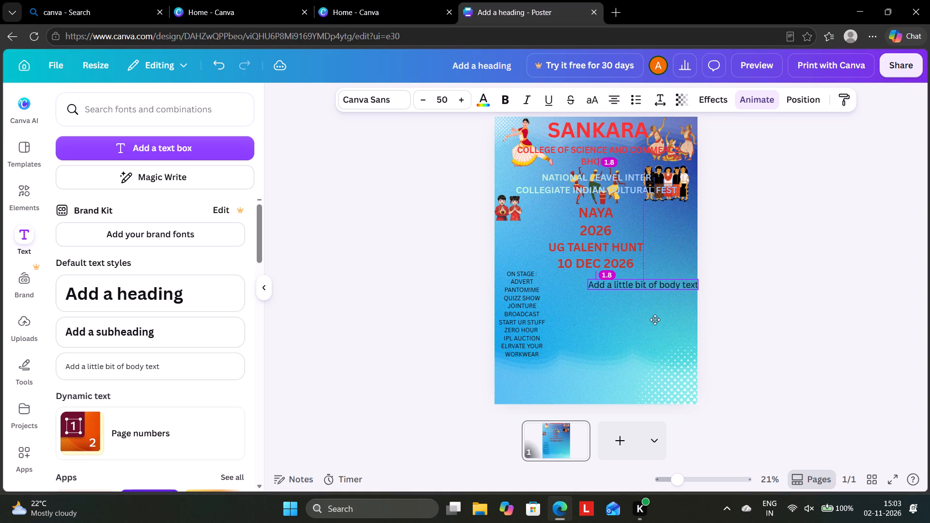
left_click_drag(655, 320, 655, 309)
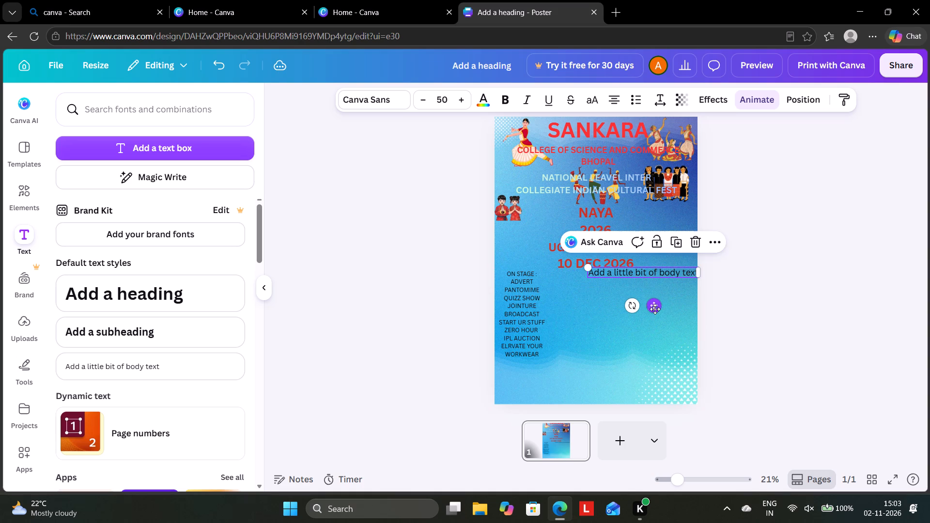
Shift the new body text box slightly down and move the "ON STAGE :" list level with it, against the poster's left edge.
left_click_drag(652, 306, 653, 312)
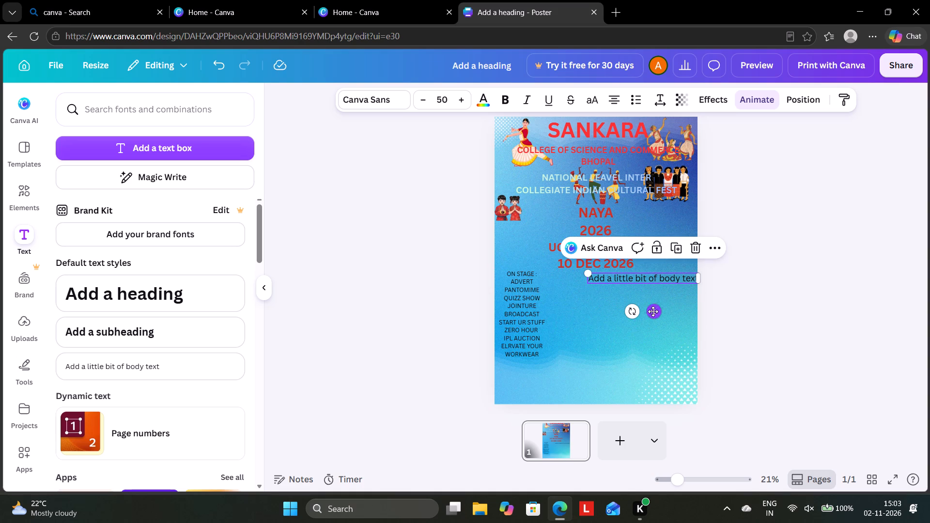
left_click_drag(519, 293, 511, 298)
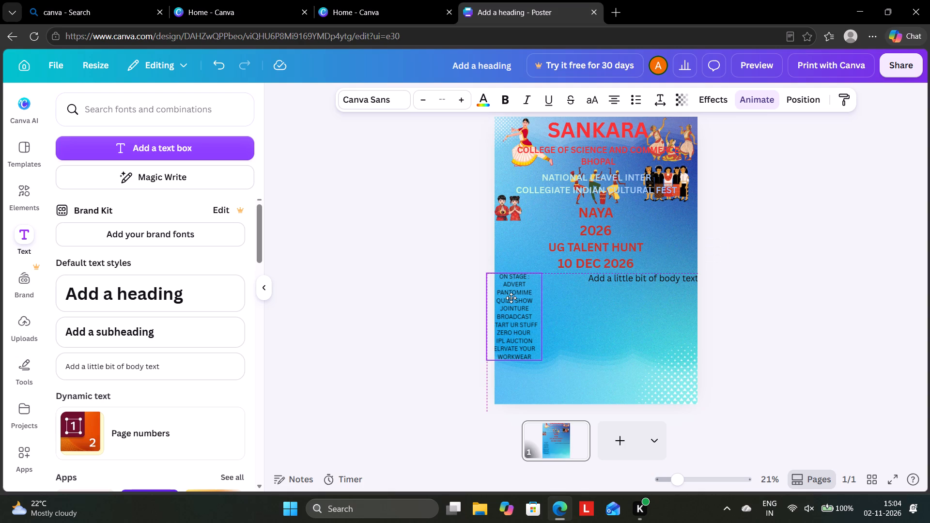
left_click_drag(511, 298, 506, 297)
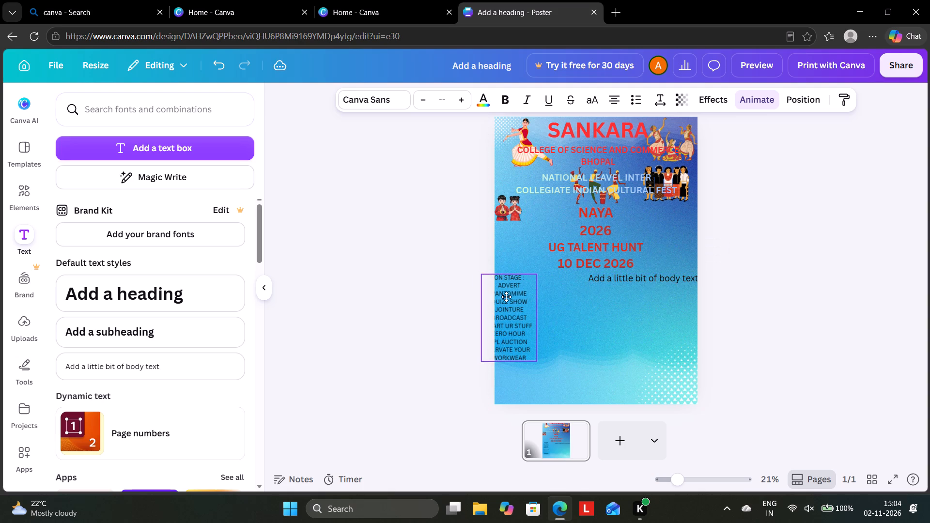
left_click_drag(506, 297, 511, 296)
Replace the placeholder in the new body text box with the heading "OFF STAGE:".
left_click(614, 280)
left_click(644, 281)
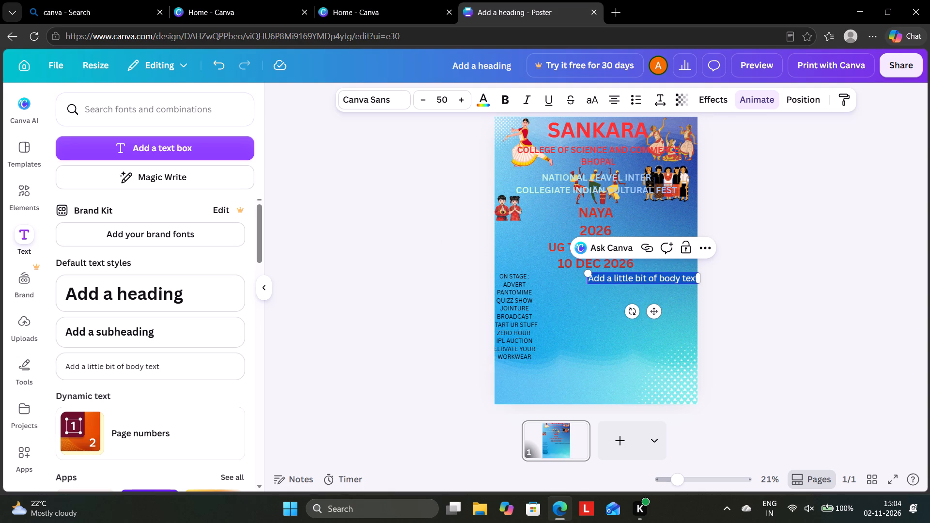
key("BackSpace")
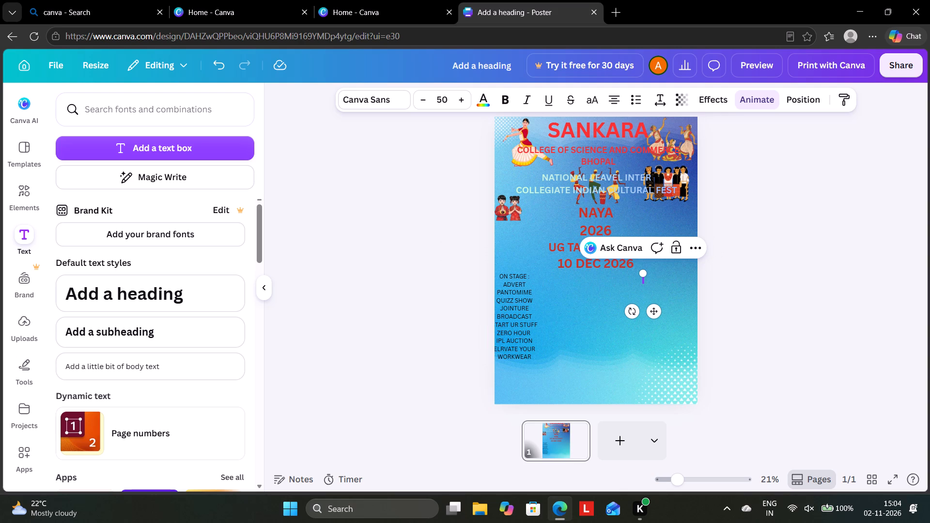
type("OFF")
key("space")
type("STAGE")
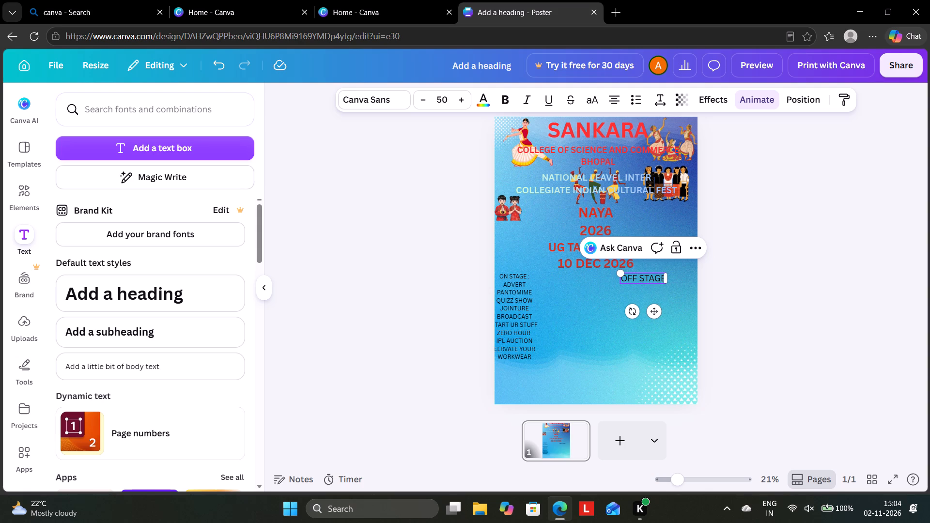
key("shift+colon")
Add the line "SUPREAME DESIGN" below the "OFF STAGE:" heading.
key("Return")
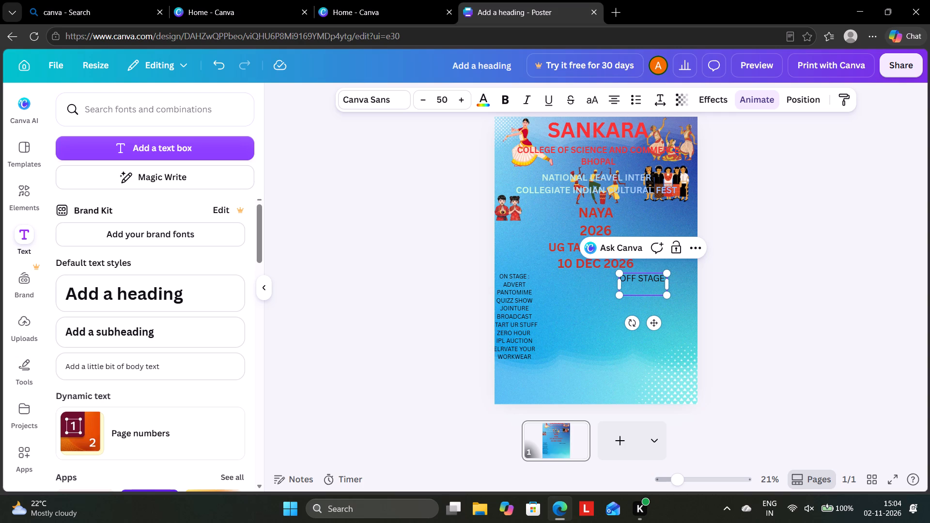
type("SU")
type("PREAME")
key("space")
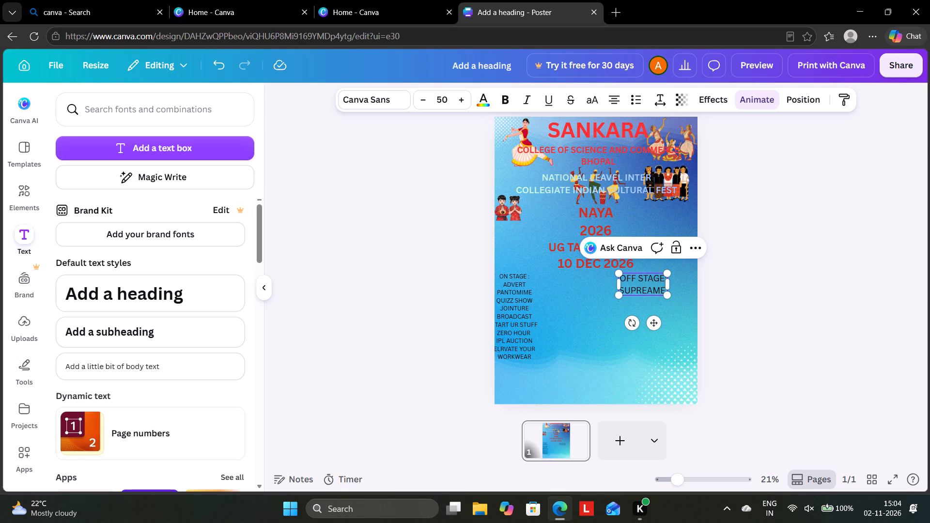
type("DE")
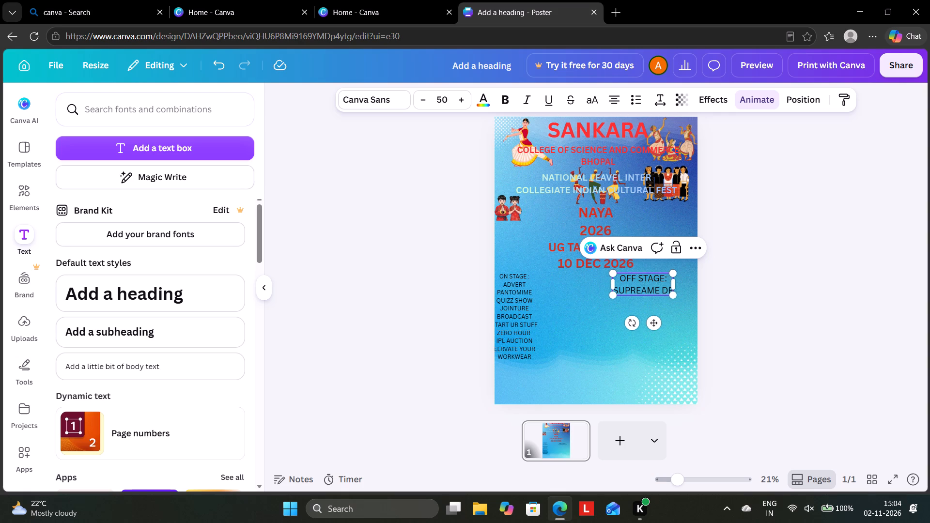
type("SIG")
key("n")
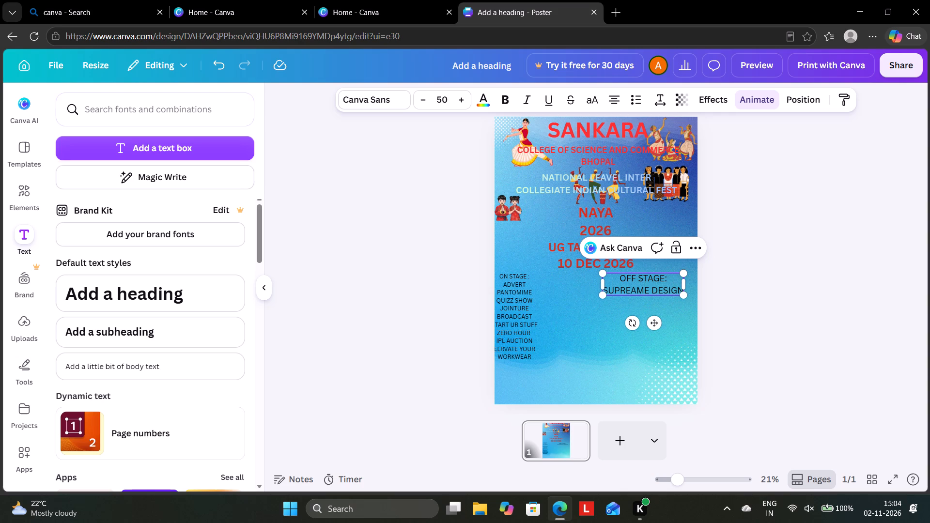
Add the line "SHARPUR PENCIL" below "SUPREAME DESIGN" in the off-stage list.
key("Return")
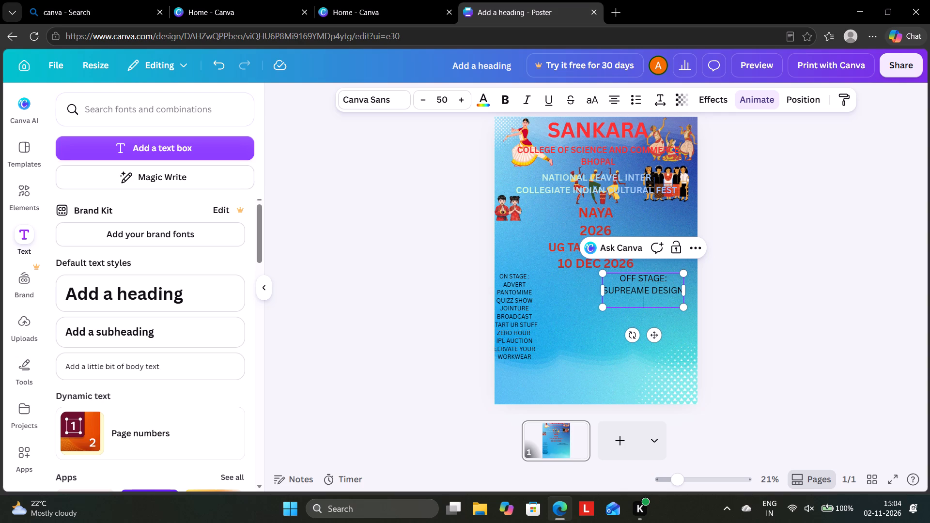
type("SHA")
type("RP")
type("UR")
key("space")
type("PENCI;")
key("BackSpace")
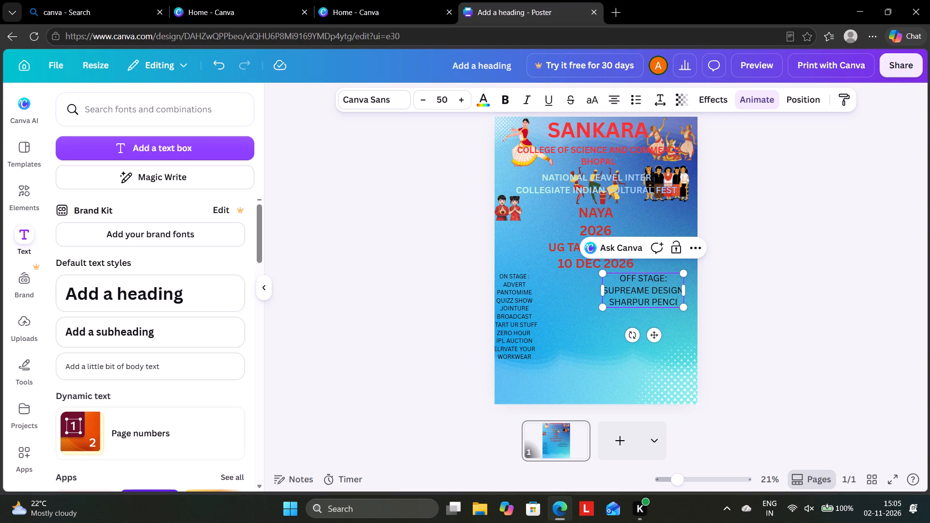
key("l")
Insert the missing space in "SHARPUR" so the line reads "SHARP UR PENCIL", and return to the line's end.
key("Left")
key("Left")
key("Left")
key("Left")
key("Left")
key("Left")
key("Left")
key("Left")
key("Left")
key("space")
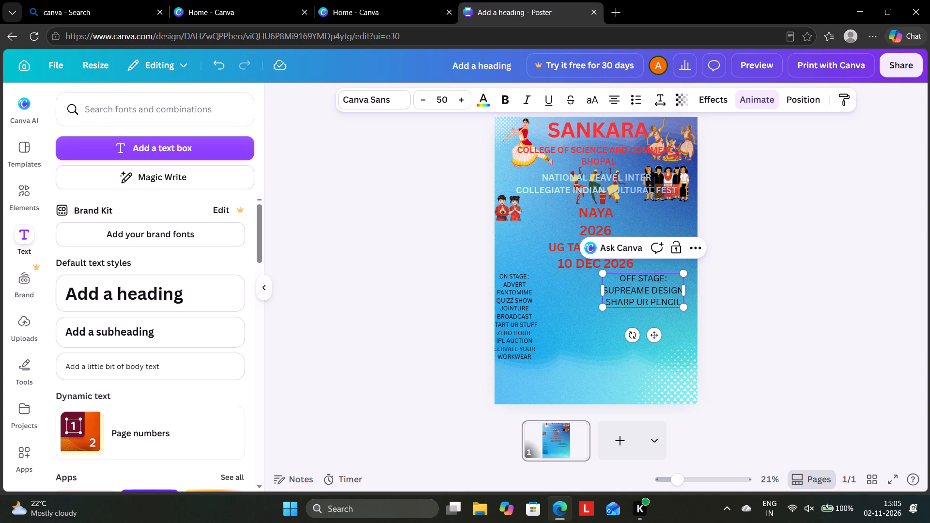
key("Right")
key("Right")
key("Right")
key("Right")
key("Right")
key("Right")
key("Right")
key("Right")
key("Right")
key("Right")
Add the entry "FREEZE UR MOMENT WITH PHOTHOGRAPHY" below "SHARP UR PENCIL" in the off-stage list.
key("Return")
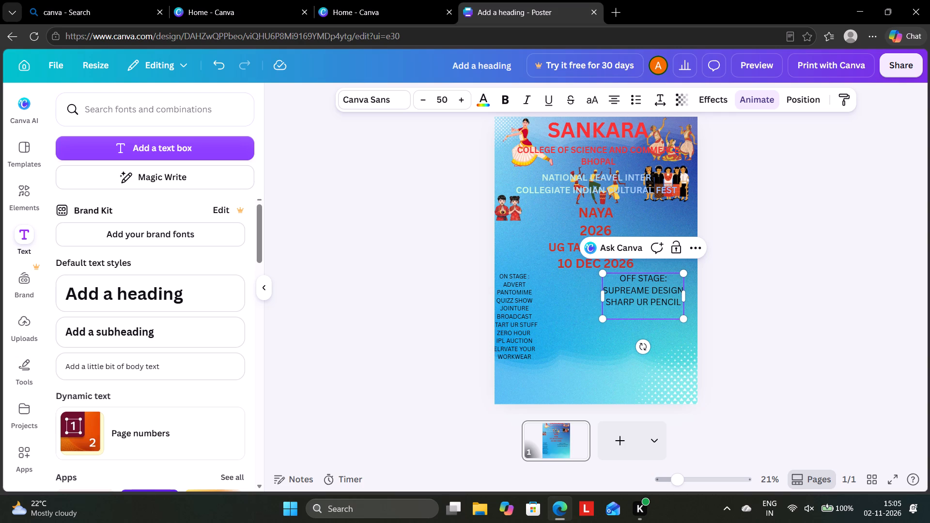
type("FREE")
type("ZE")
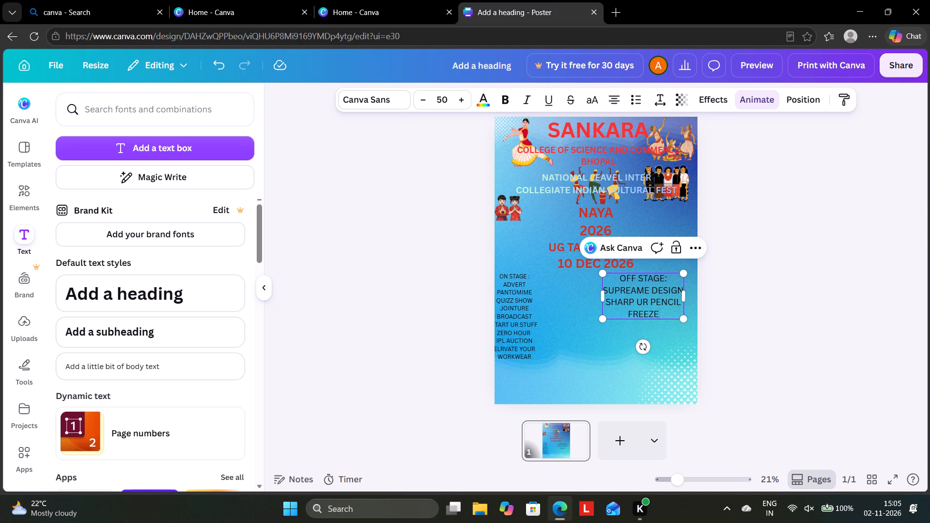
key("space")
type("UR M")
key("o")
type("MENT")
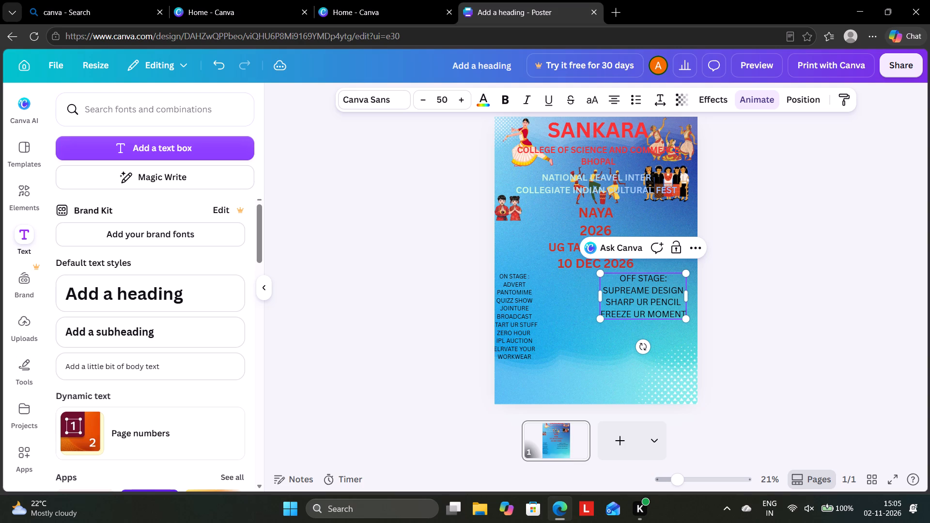
key("space")
type("WITH")
key("space")
type("PHO")
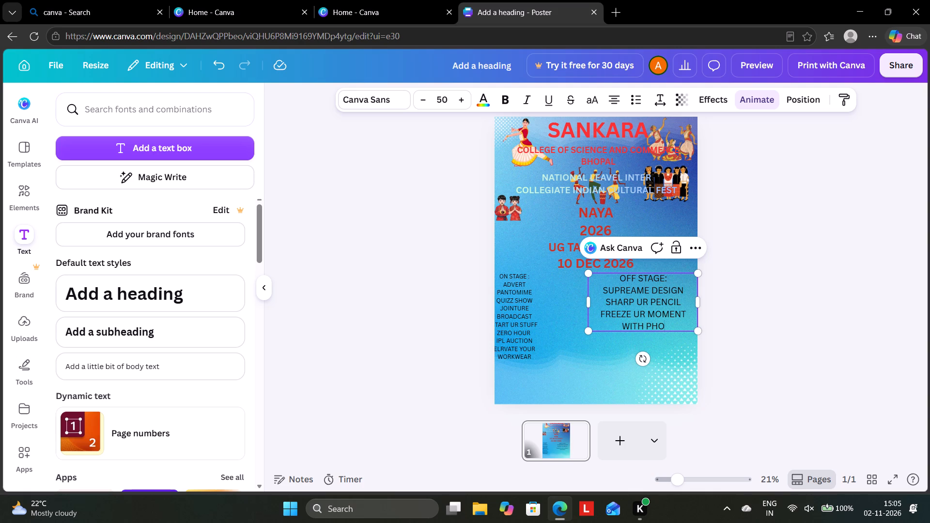
type("THO")
type("GRAPHY")
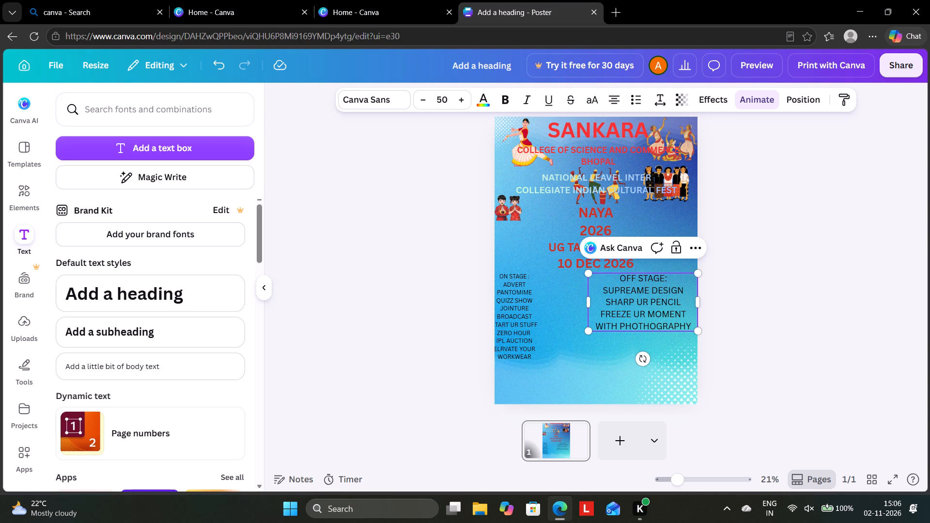
Add the line "ZERO SPARK" below the photography entry in the off-stage list.
key("Return")
type("ZERO")
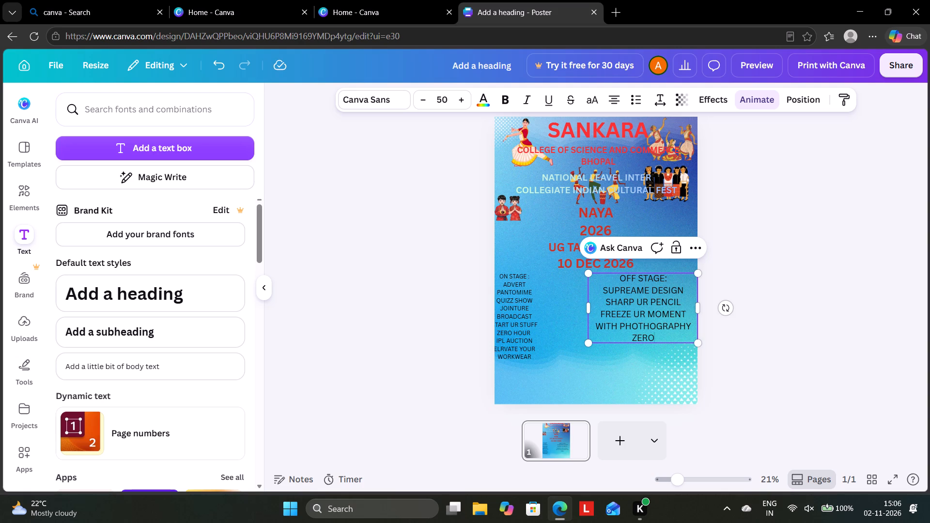
key("space")
type("SA")
key("BackSpace")
key("BackSpace")
key("s")
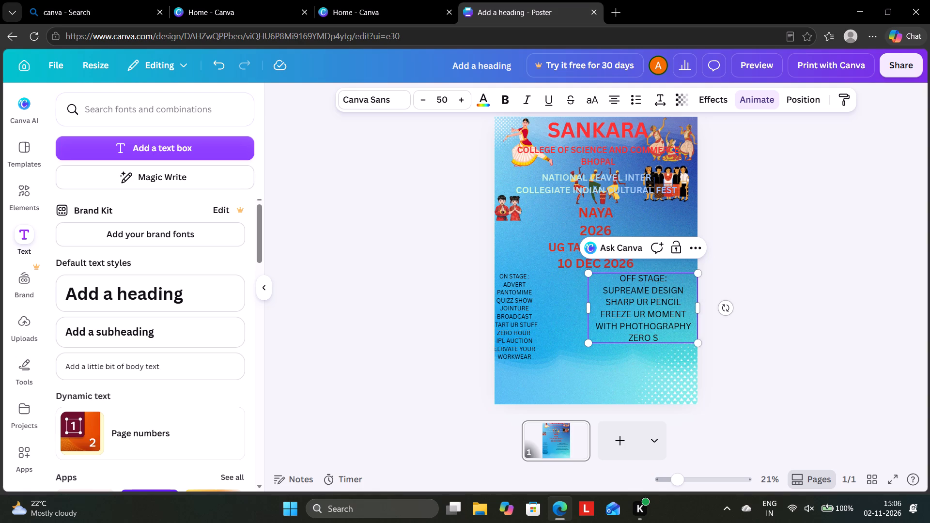
type("PARK")
Add the line "SKILL FOLIO" below "ZERO SPARK" in the off-stage list.
key("Return")
type("SKILL")
key("space")
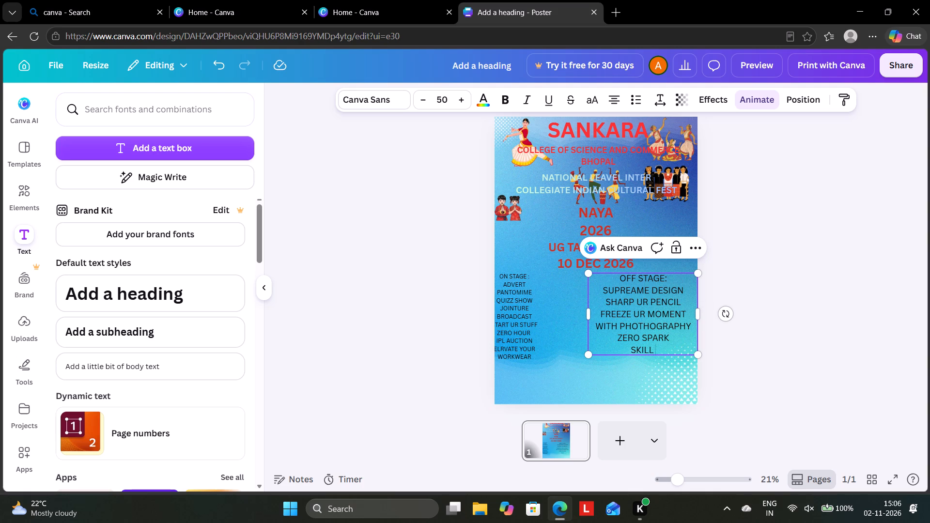
type("FP")
key("BackSpace")
type("OLIO")
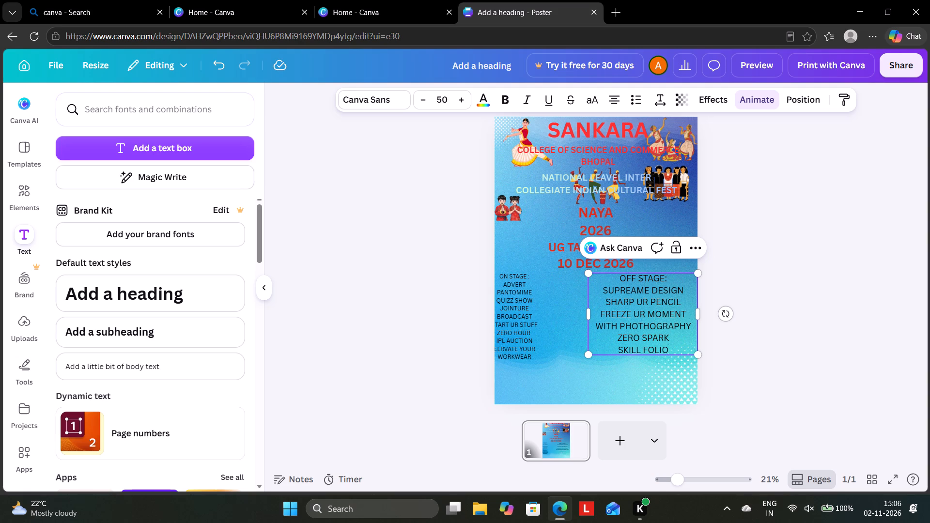
Add the line "EXCHANGE YOUR VIEWS" below "SKILL FOLIO" in the off-stage list.
key("Return")
type("EXCHANGE")
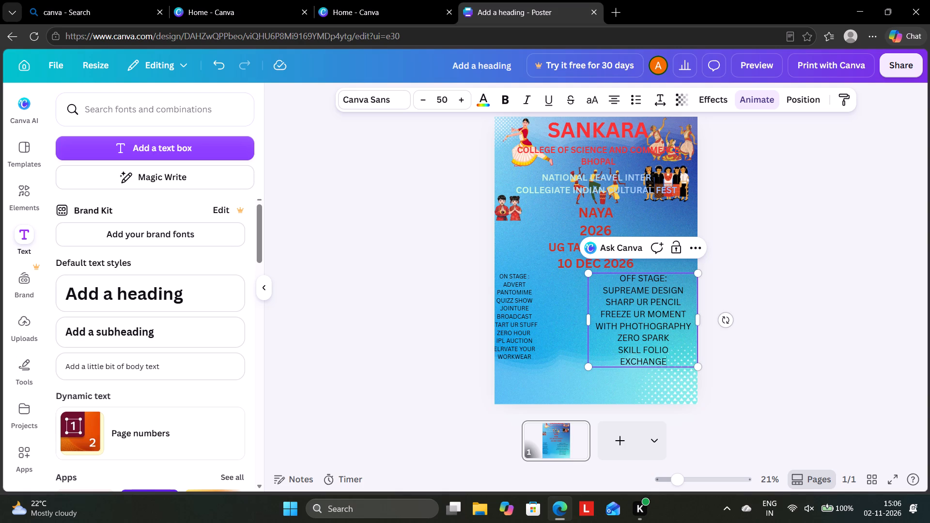
key("space")
type("YOUR")
key("space")
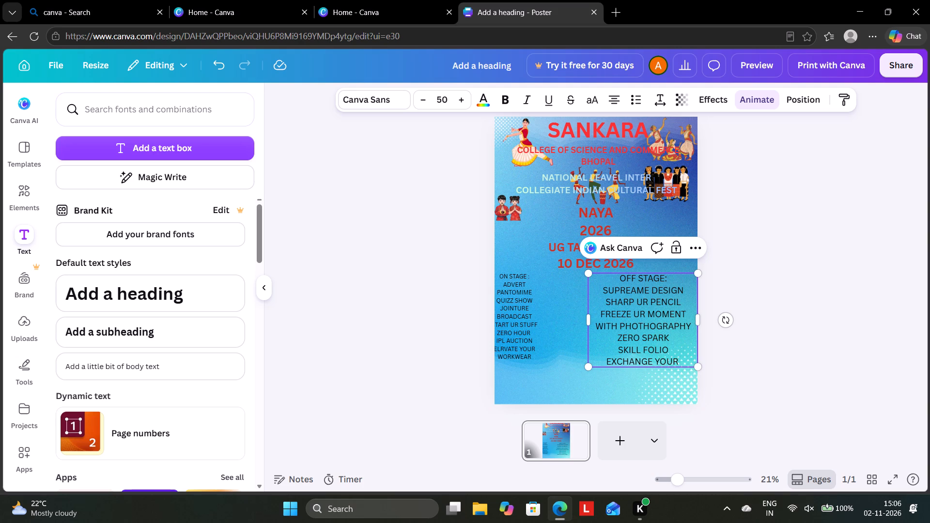
type("VIEWS")
key("space")
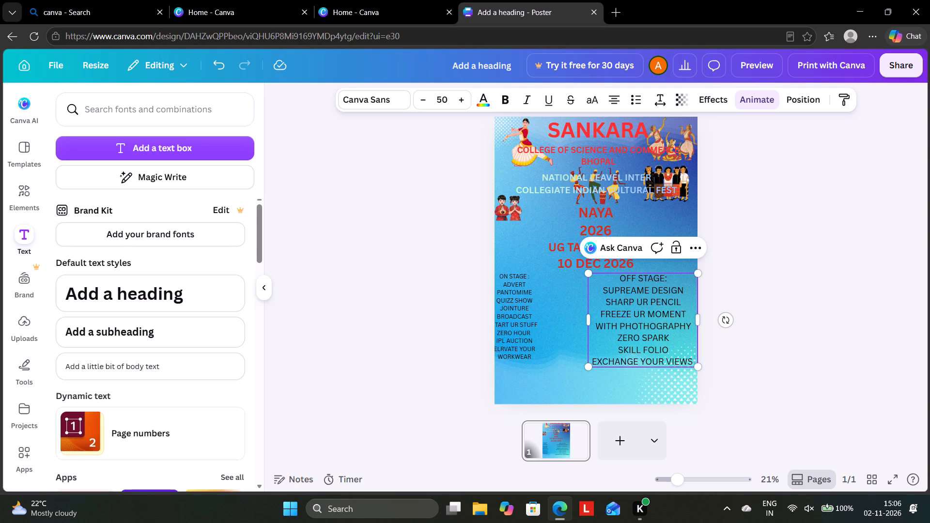
Add the entry "DIGITAL AD" after "EXCHANGE YOUR VIEWS" in the off-stage list.
type("DI")
type("GI")
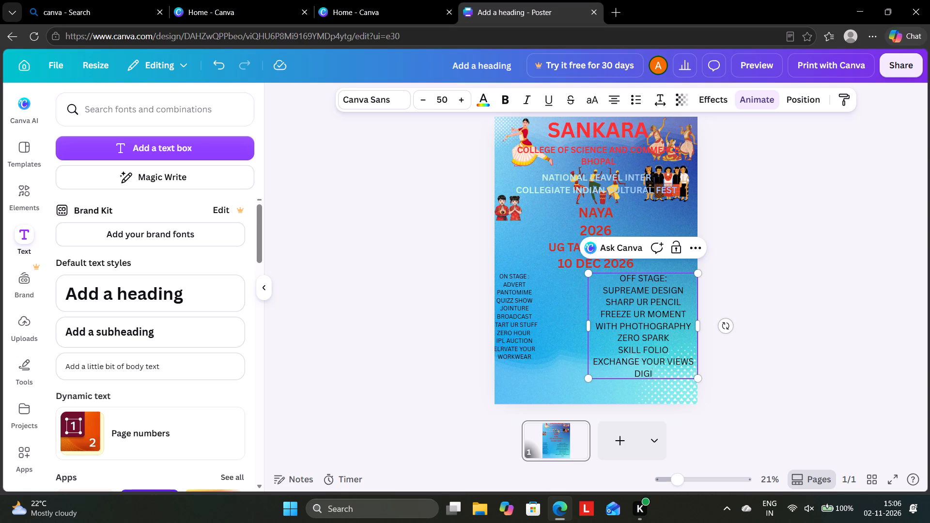
type("TAL")
key("space")
type("AD")
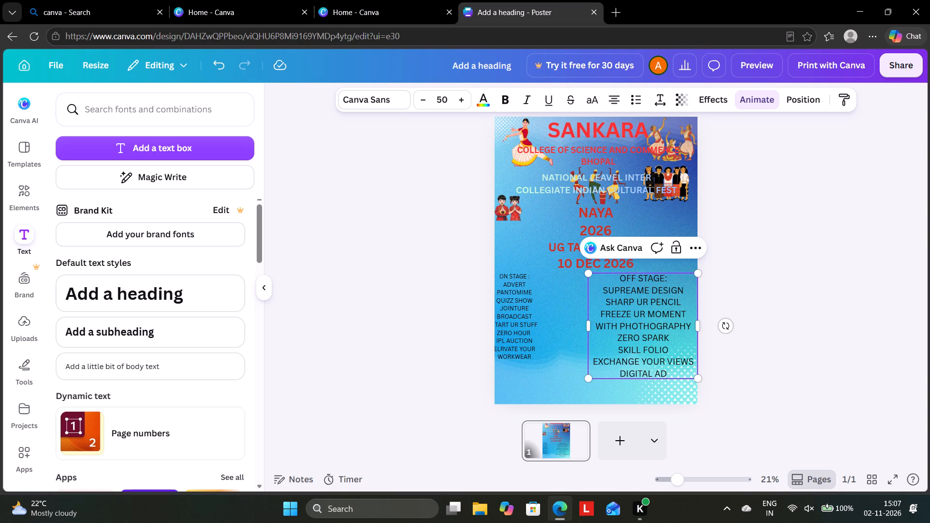
Add the line "BE A DETECTIVE" below "DIGITAL AD" in the off-stage list, correcting its spacing and spelling.
key("Return")
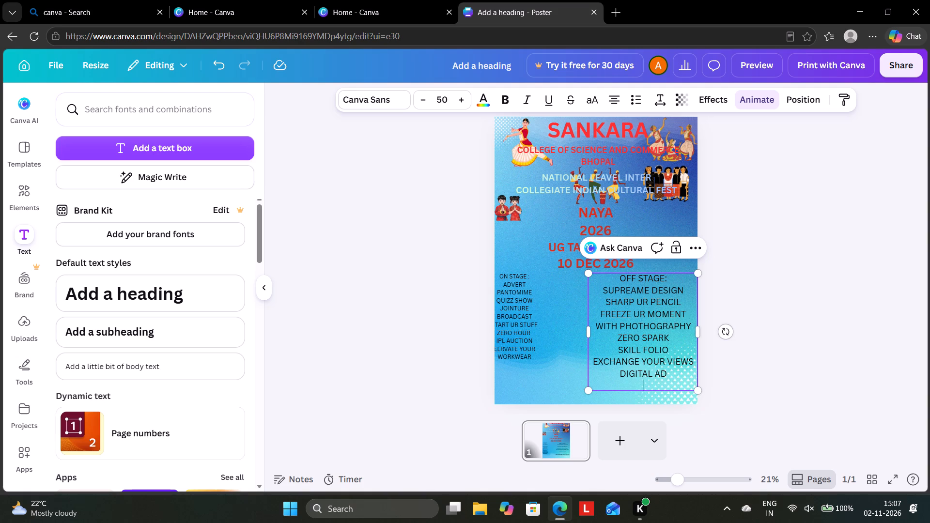
type("BE A")
type("DEC")
type("TI")
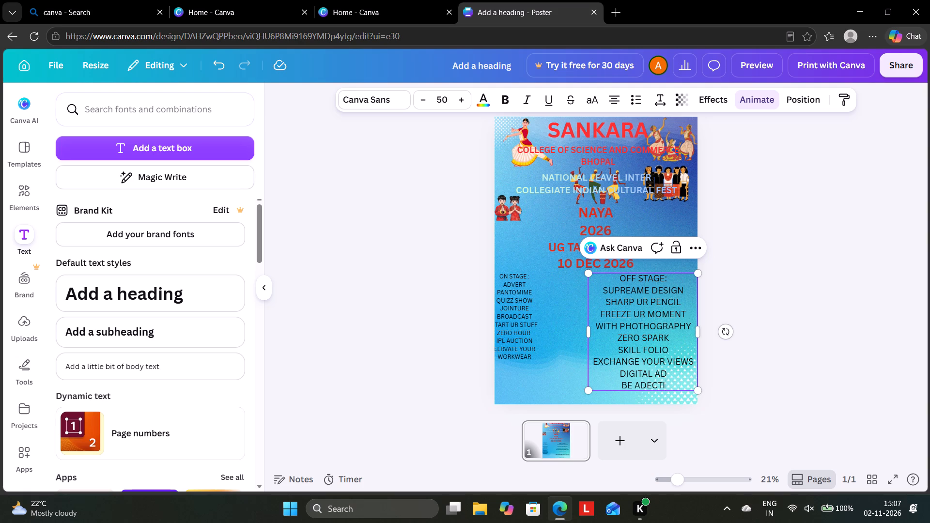
key("Left")
key("Left")
key("Left")
key("Left")
key("Left")
key("space")
key("Right")
key("Right")
key("Right")
key("Right")
key("Right")
key("BackSpace")
key("BackSpace")
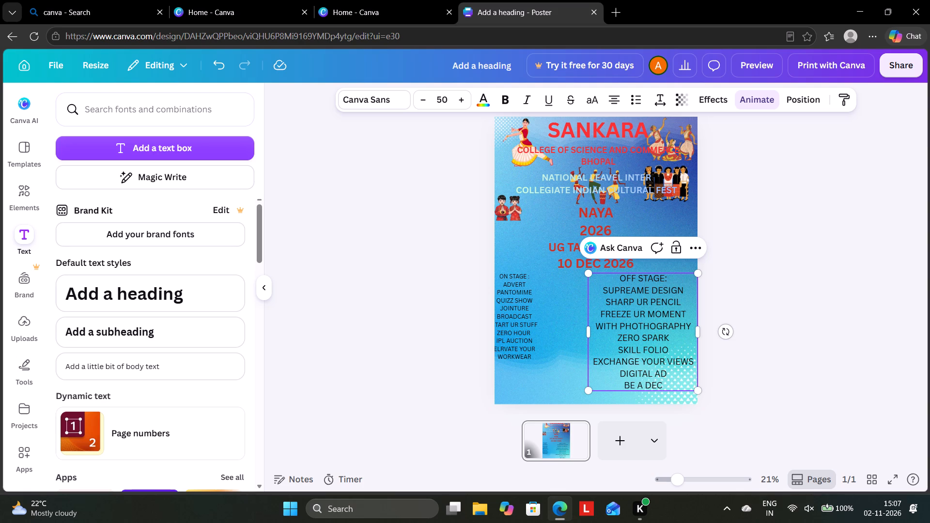
key("BackSpace")
type("TE")
key("c")
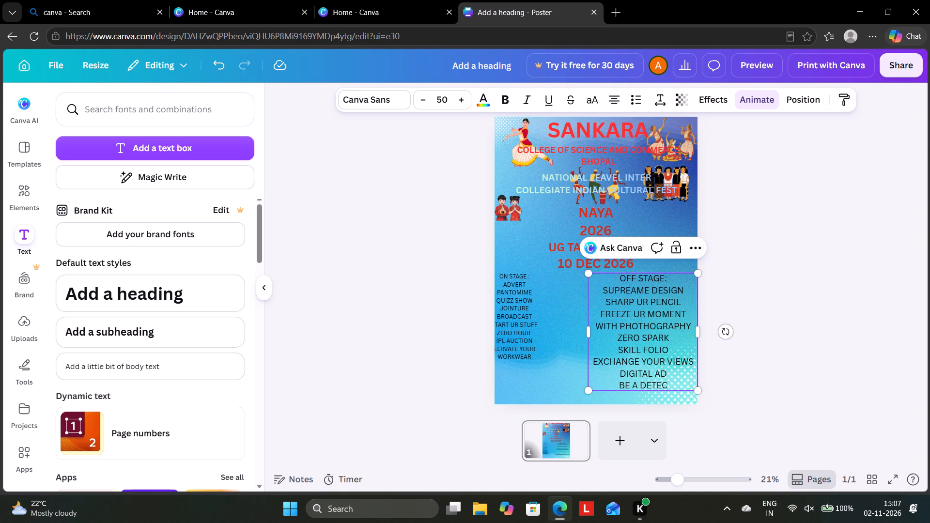
type("TIVE")
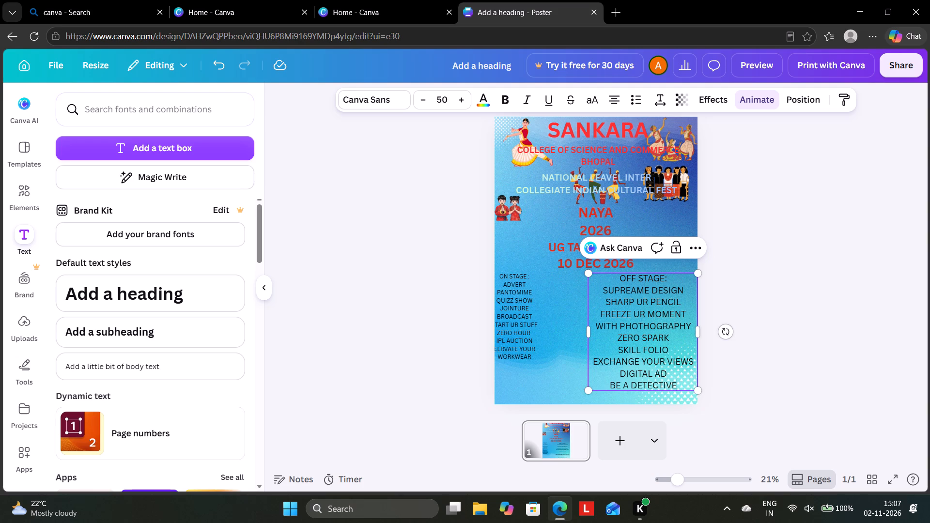
Add the line "COLOURFUL HANDS" below "BE A DETECTIVE" in the off-stage list.
key("Return")
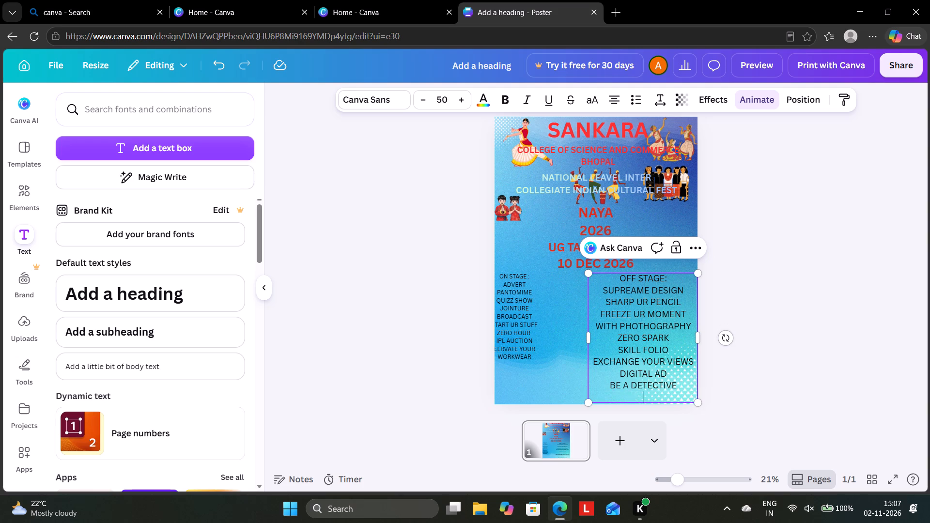
type("COLOURFUL")
key("space")
type("HANDS")
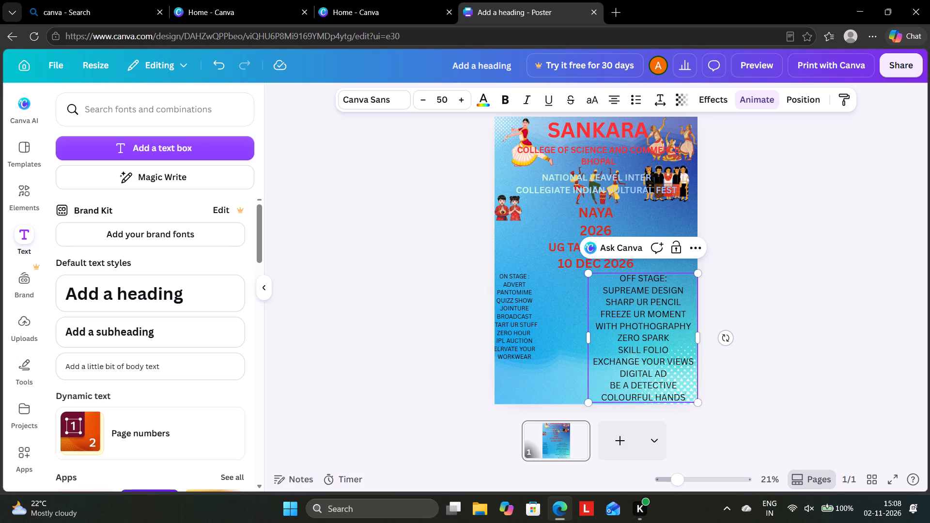
Add the line "RANGOLI" below "COLOURFUL HANDS" as the last off-stage entry.
key("Return")
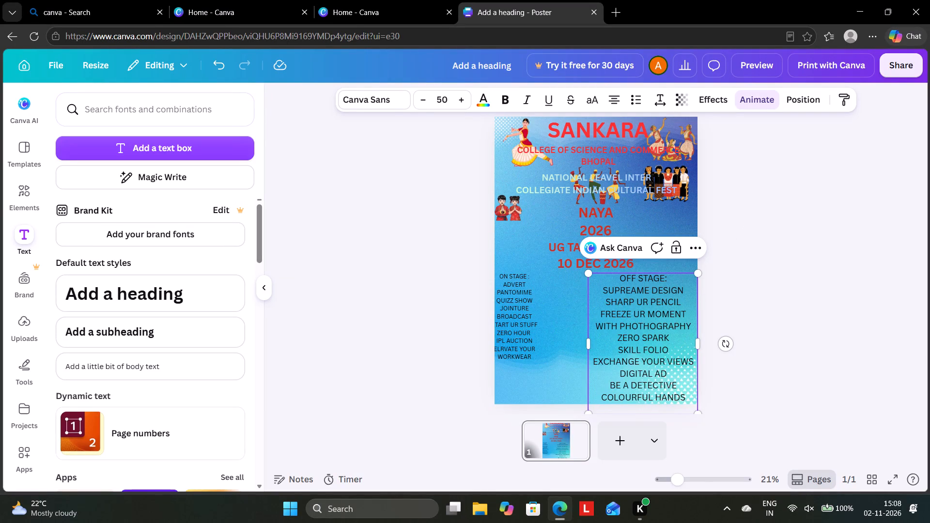
key("f")
key("BackSpace")
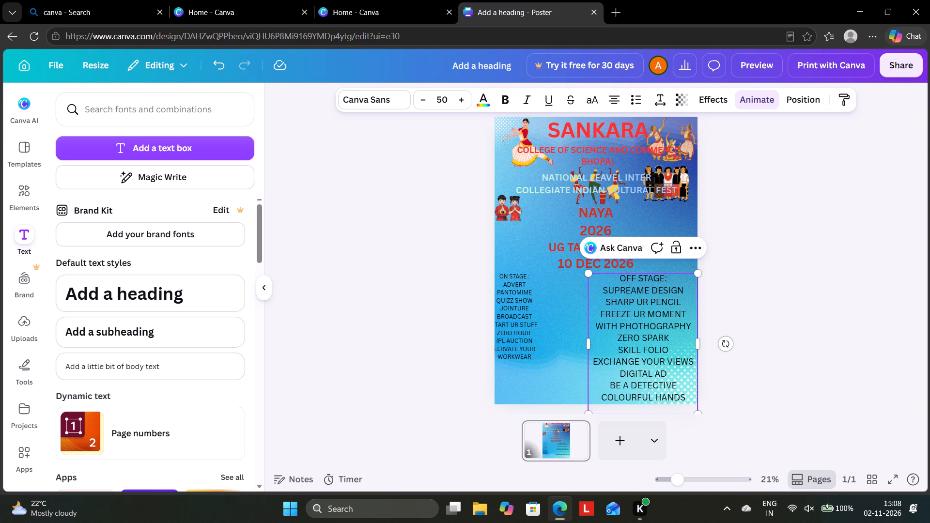
type("RAN")
type("GOLI")
Scale the off-stage list's text box down to a font size of about 26.5.
left_click_drag(697, 412, 688, 385)
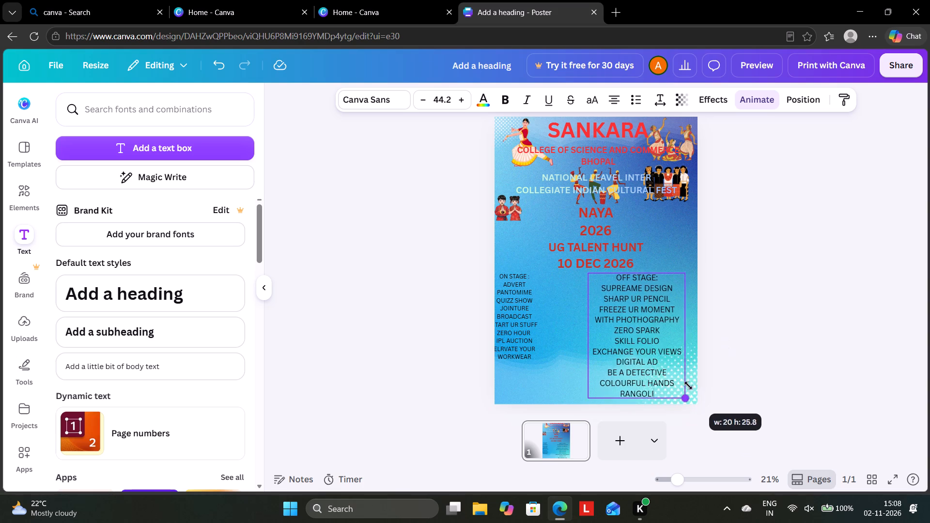
left_click_drag(688, 385, 683, 352)
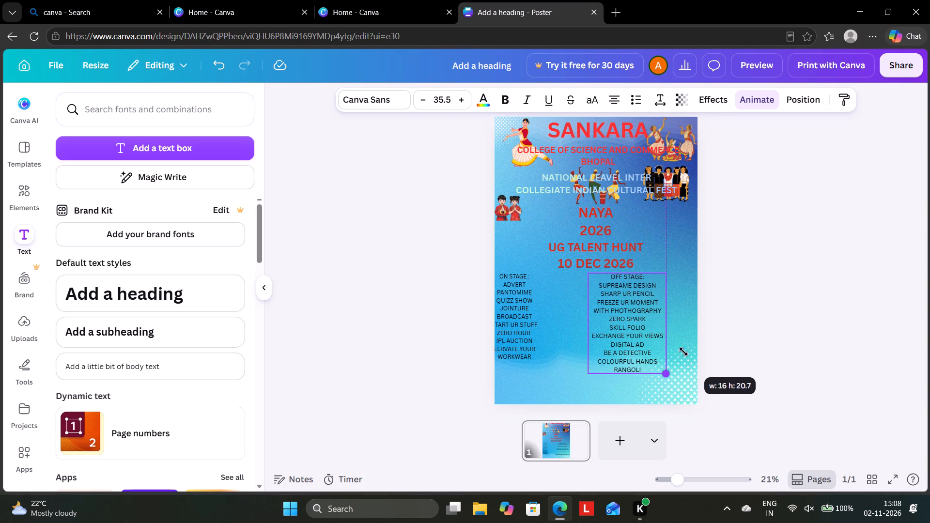
left_click_drag(683, 352, 674, 326)
Move the off-stage list to the poster's right edge, with its top level with the on-stage list.
left_click_drag(620, 320, 635, 327)
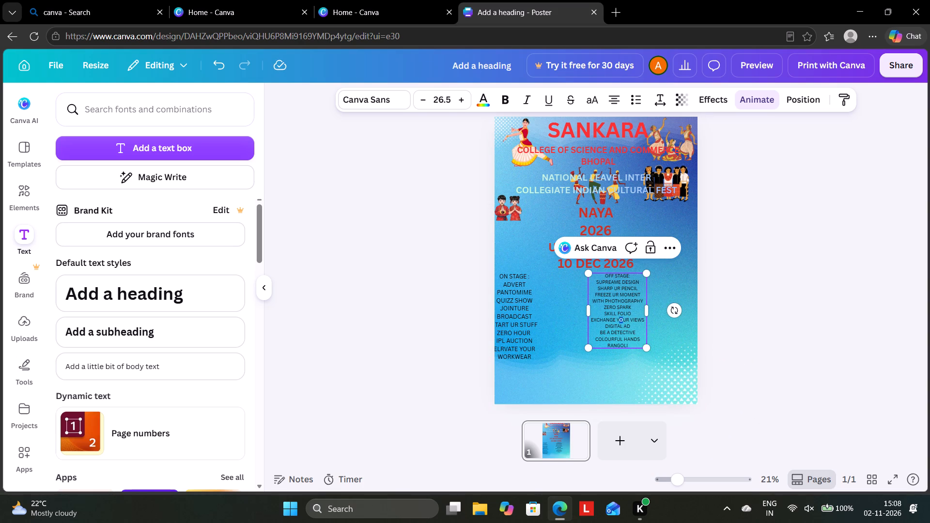
left_click_drag(635, 327, 636, 327)
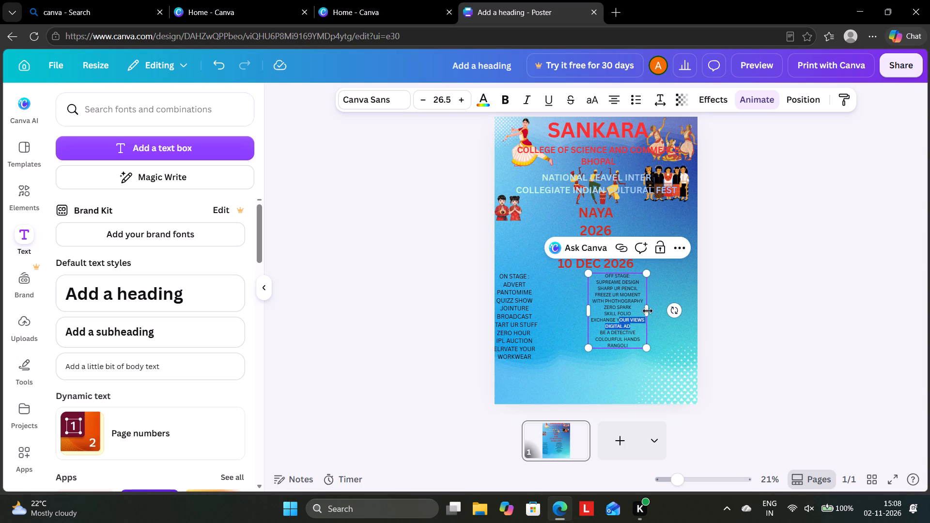
left_click(652, 312)
left_click_drag(610, 308, 632, 311)
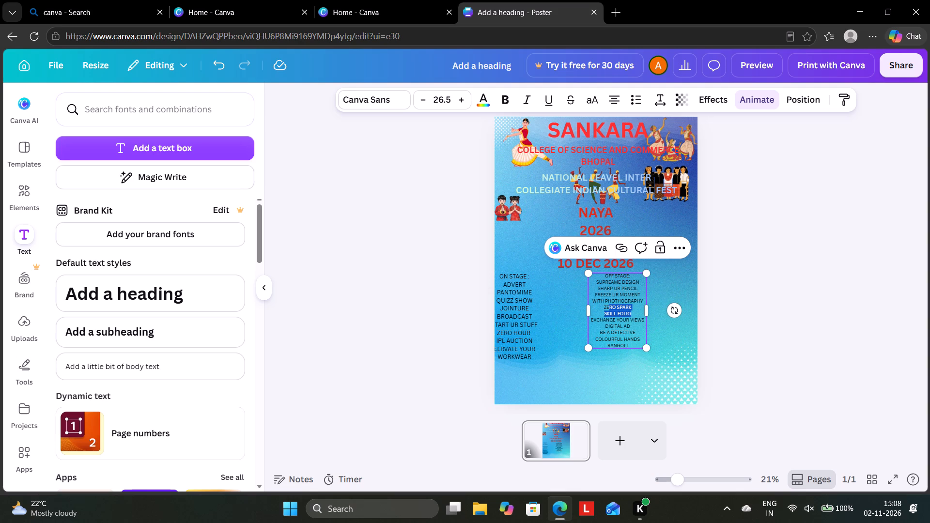
left_click_drag(632, 311, 620, 313)
left_click(578, 369)
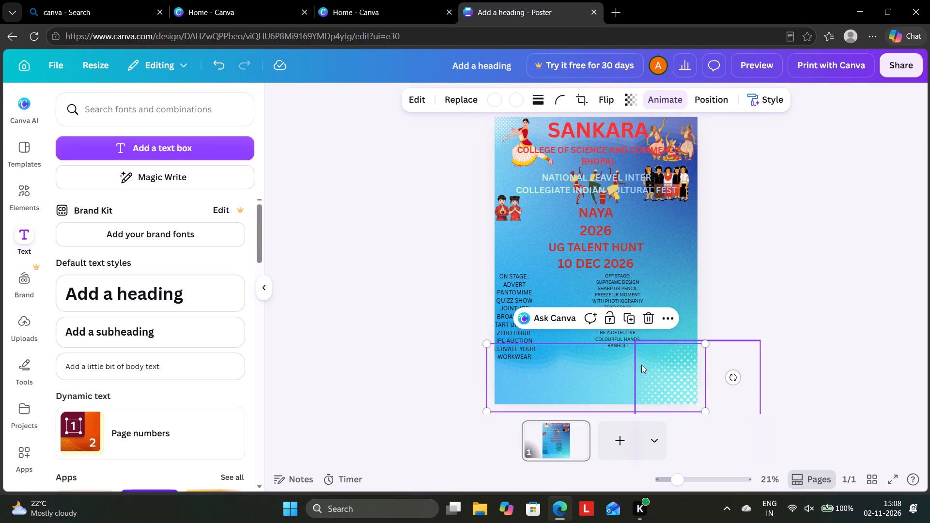
left_click_drag(621, 294, 667, 292)
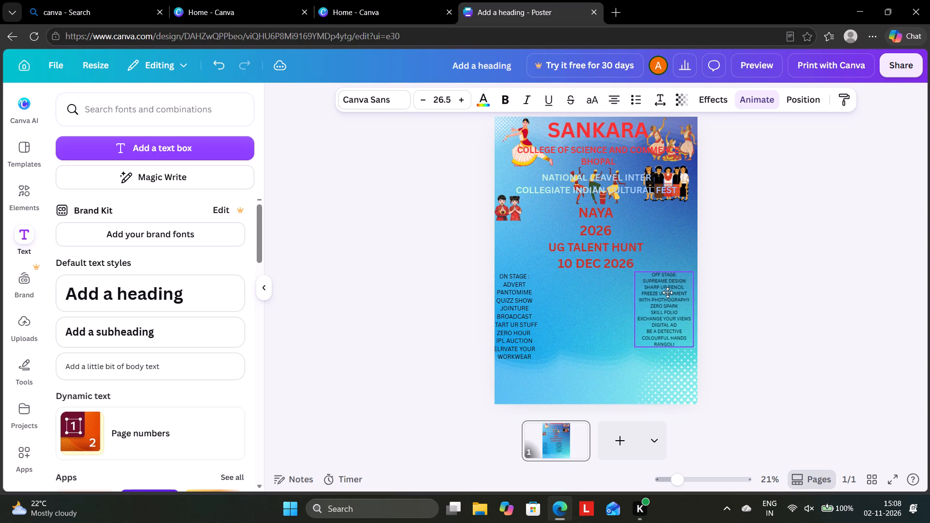
left_click_drag(667, 292, 667, 293)
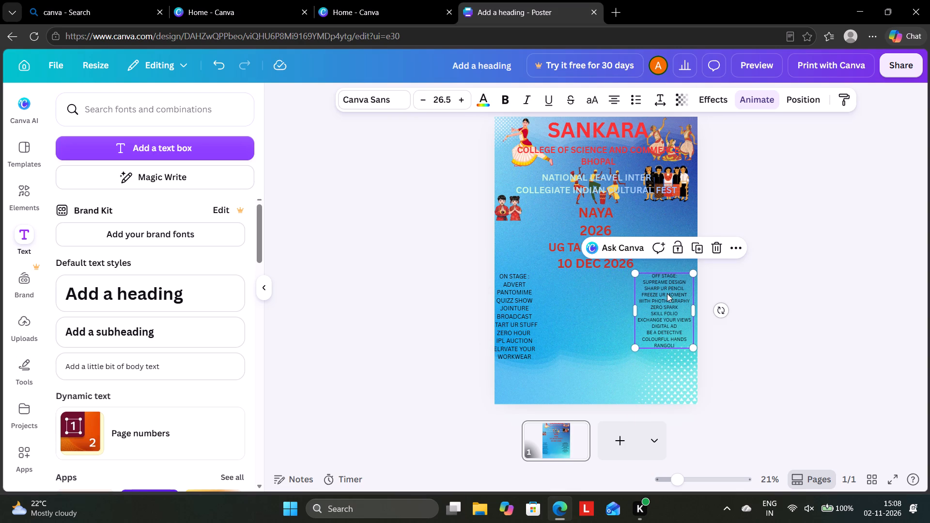
left_click(596, 327)
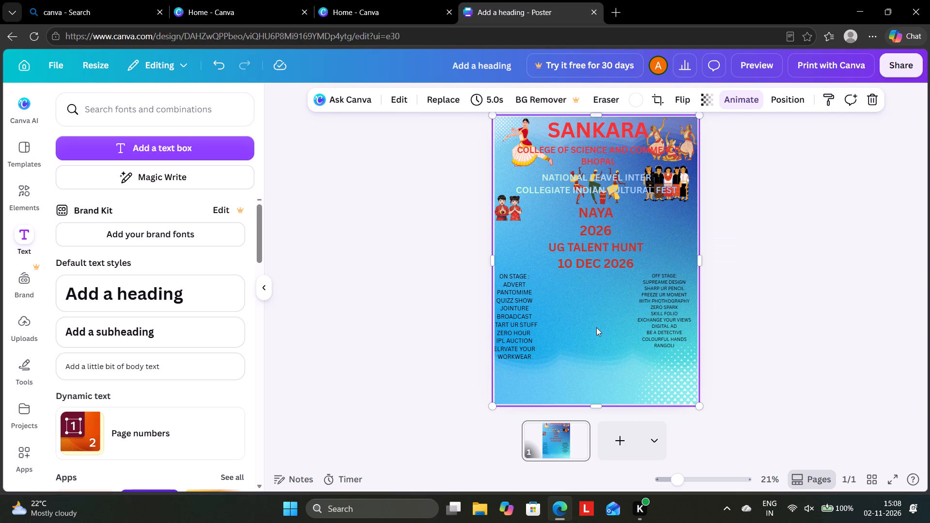
Scale the on-stage list's text box down slightly, keeping its upper-left corner in place.
left_click(502, 315)
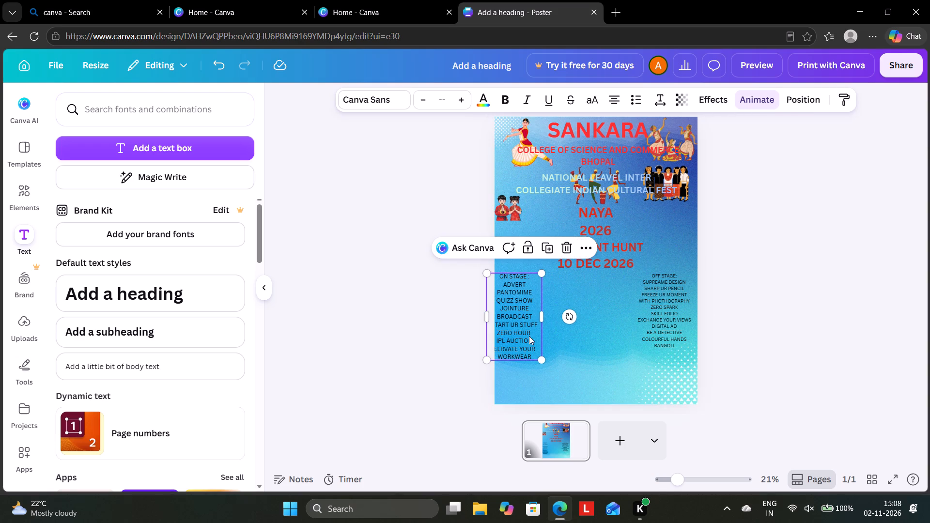
left_click_drag(541, 362, 535, 355)
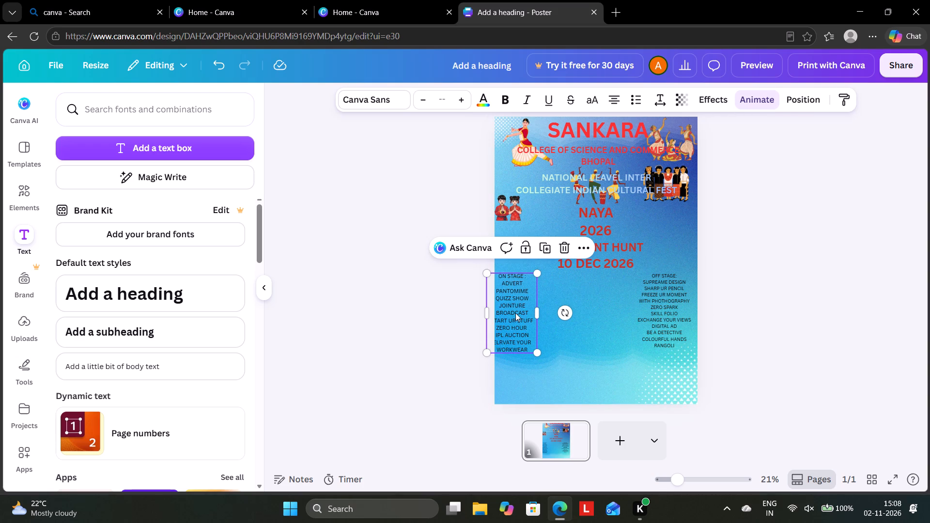
Move the on-stage list fully inside the poster's left edge, with its top level with the off-stage list.
left_click(514, 312)
left_click(609, 372)
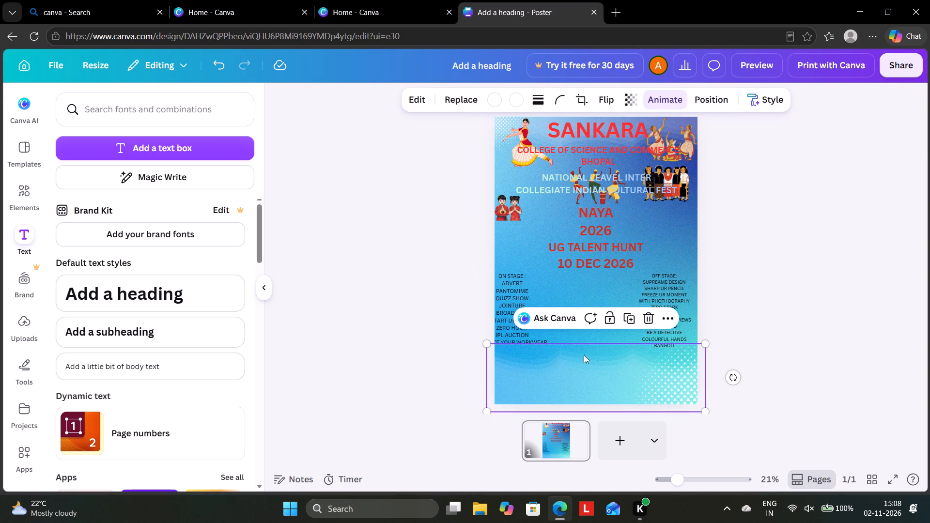
left_click(503, 308)
left_click_drag(504, 310, 507, 311)
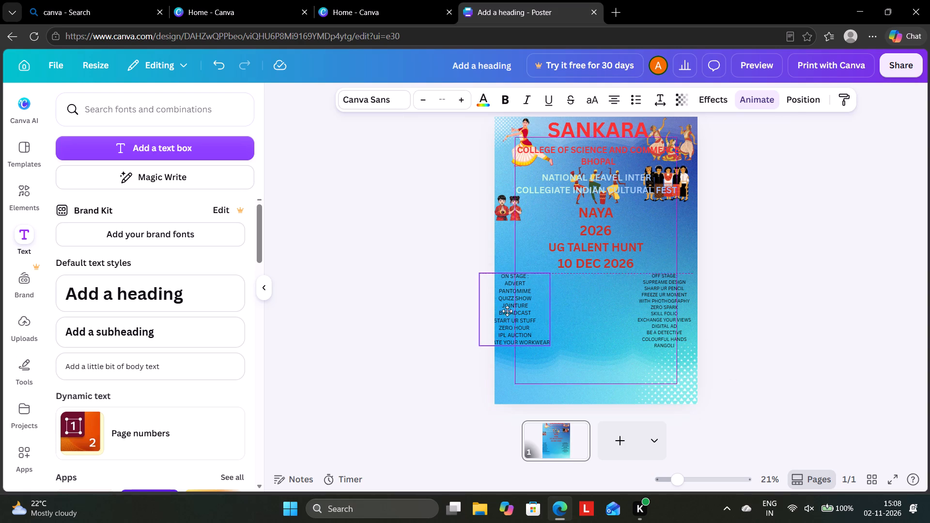
left_click_drag(507, 311, 524, 308)
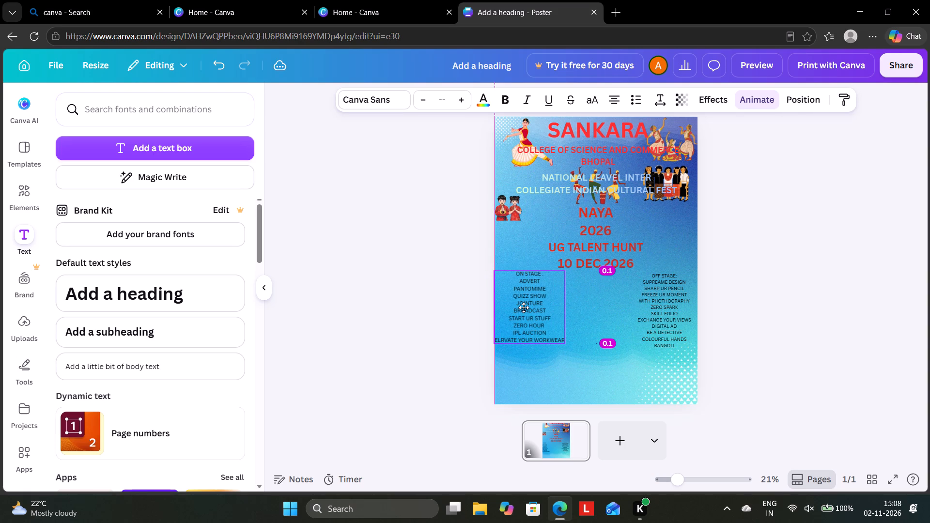
left_click_drag(524, 308, 524, 305)
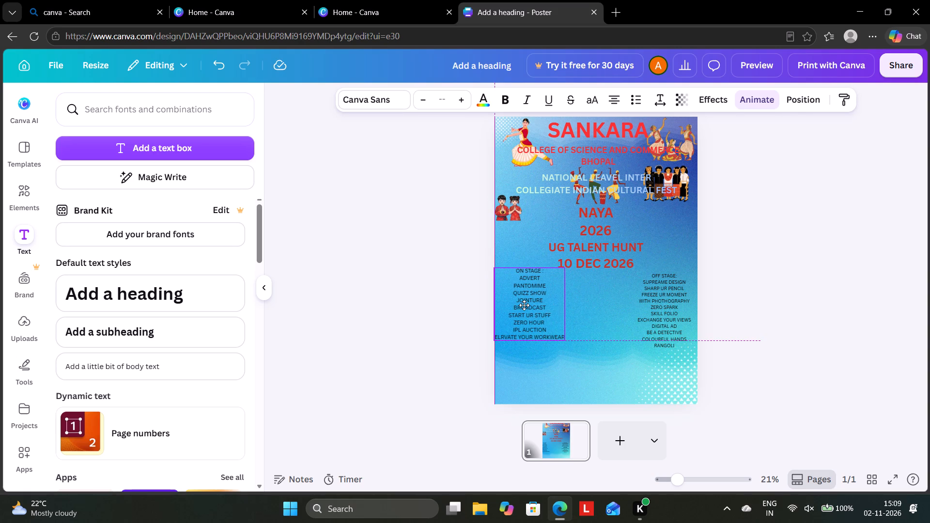
left_click_drag(524, 305, 526, 309)
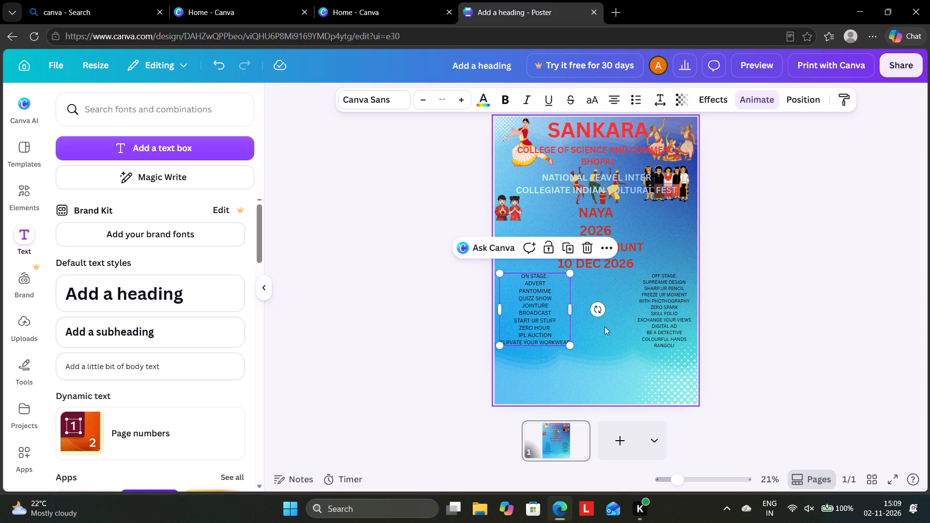
left_click(608, 341)
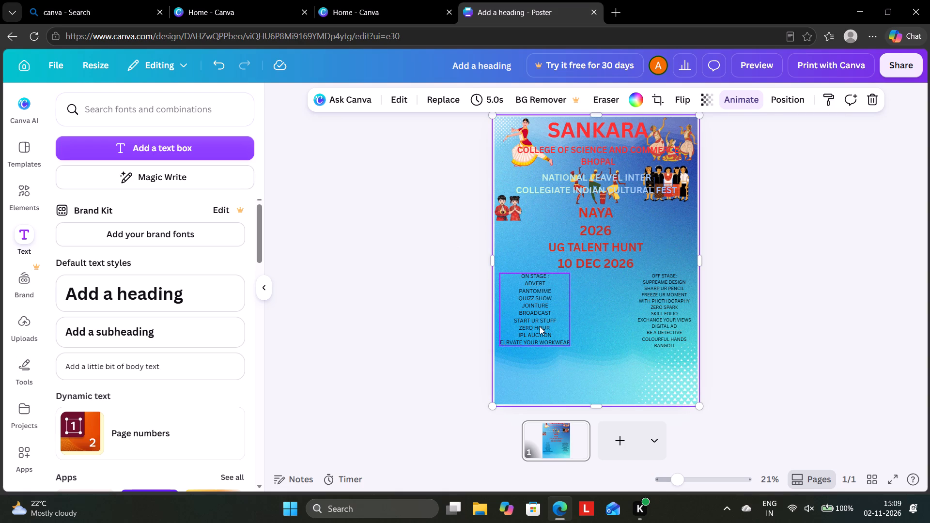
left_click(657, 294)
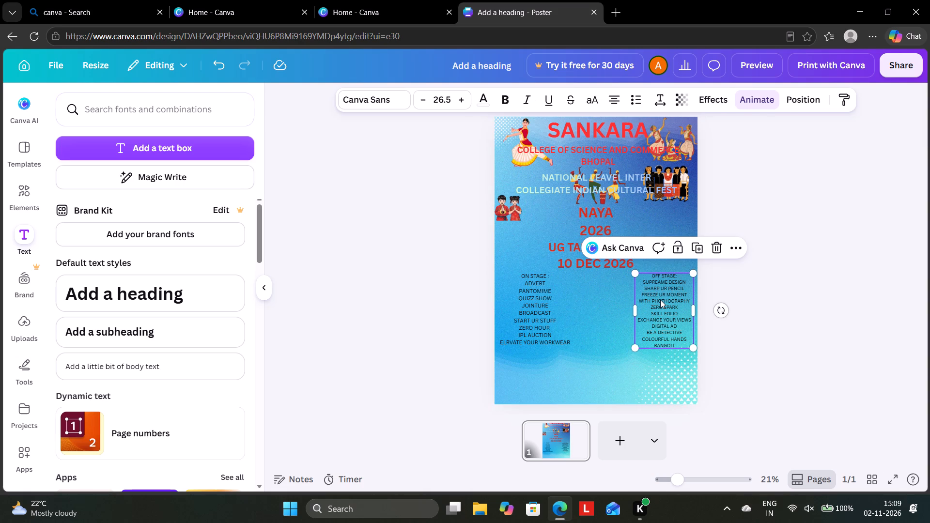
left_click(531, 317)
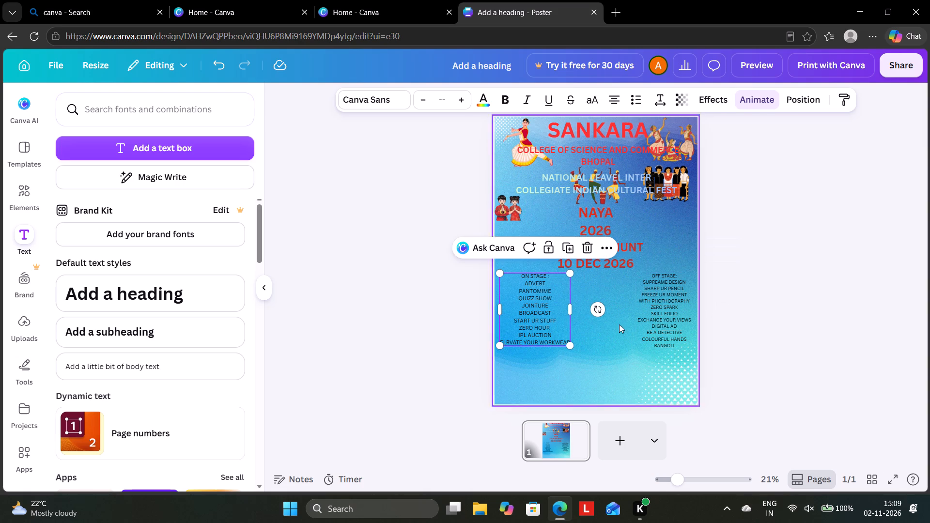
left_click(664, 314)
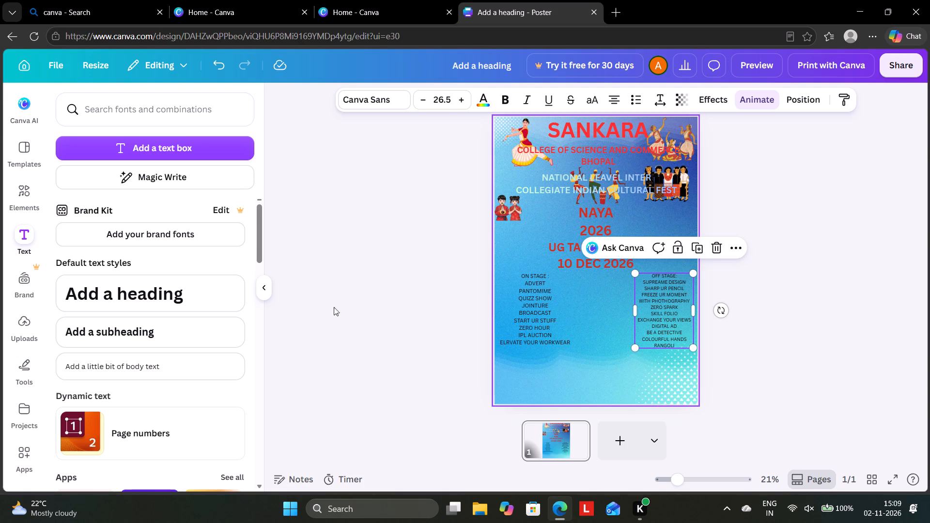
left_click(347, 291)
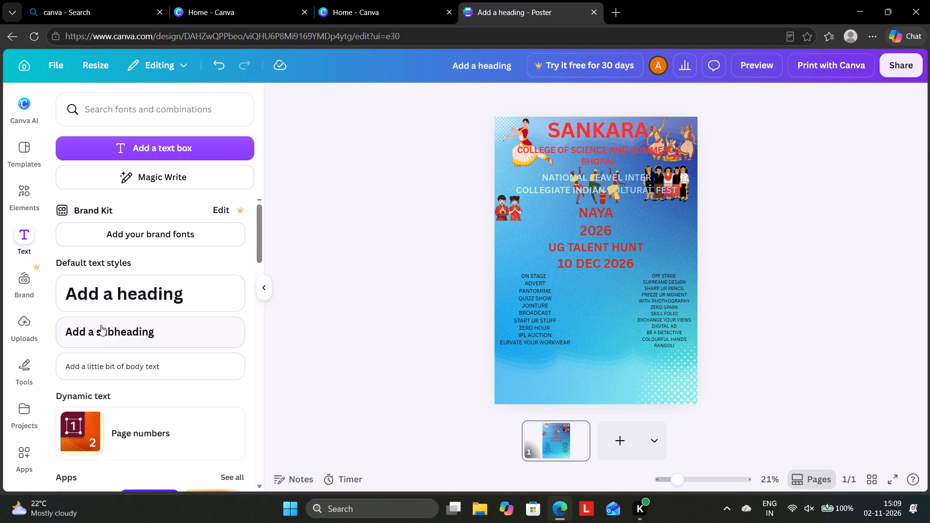
Add a subheading text box and place it just below the two event lists, near the poster's horizontal centre.
left_click(106, 327)
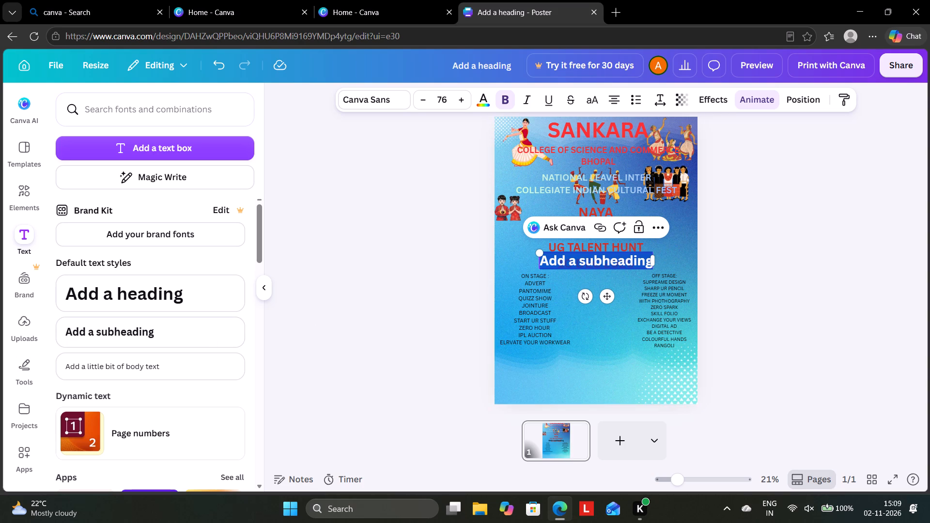
left_click_drag(598, 264, 599, 305)
left_click_drag(601, 297, 586, 403)
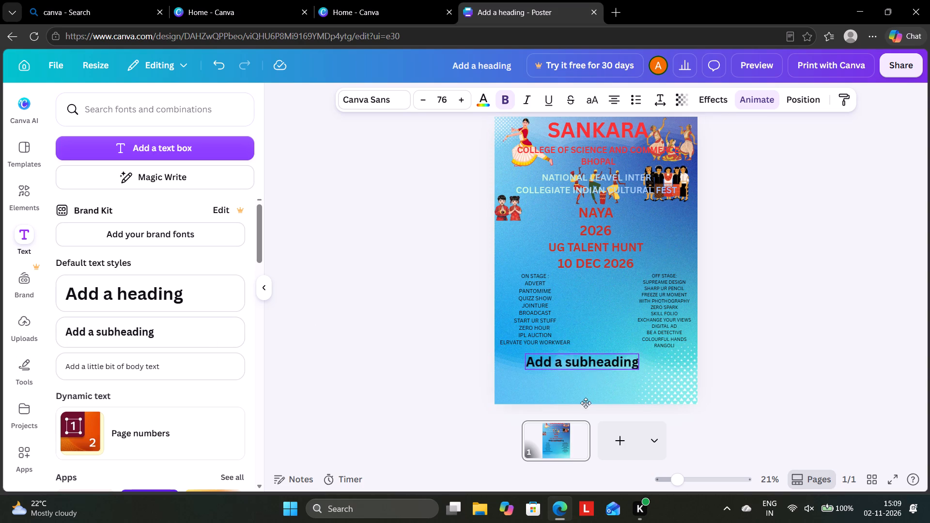
left_click_drag(586, 403, 602, 399)
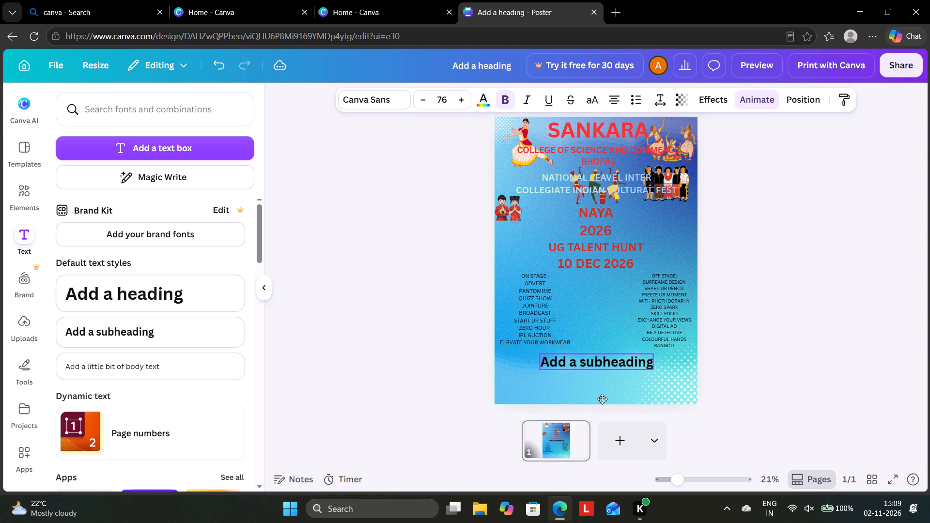
left_click_drag(602, 399, 606, 394)
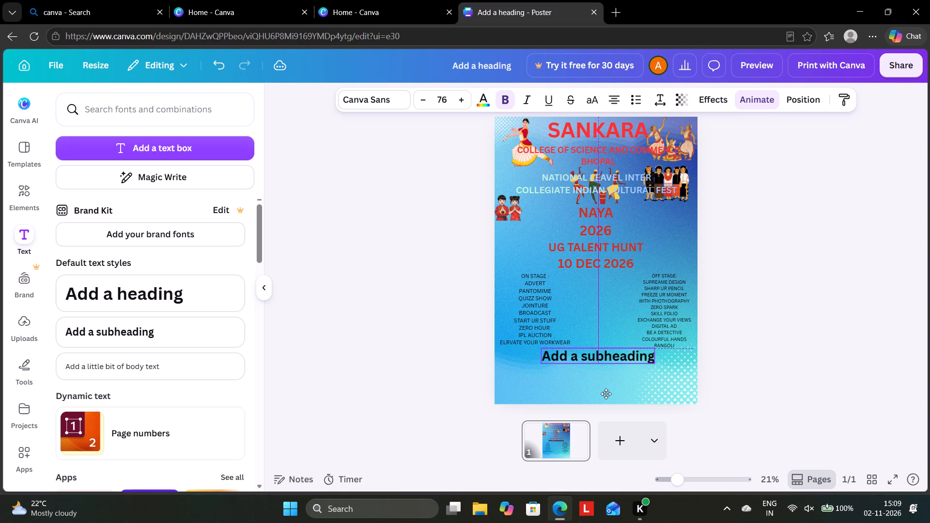
left_click_drag(606, 394, 605, 394)
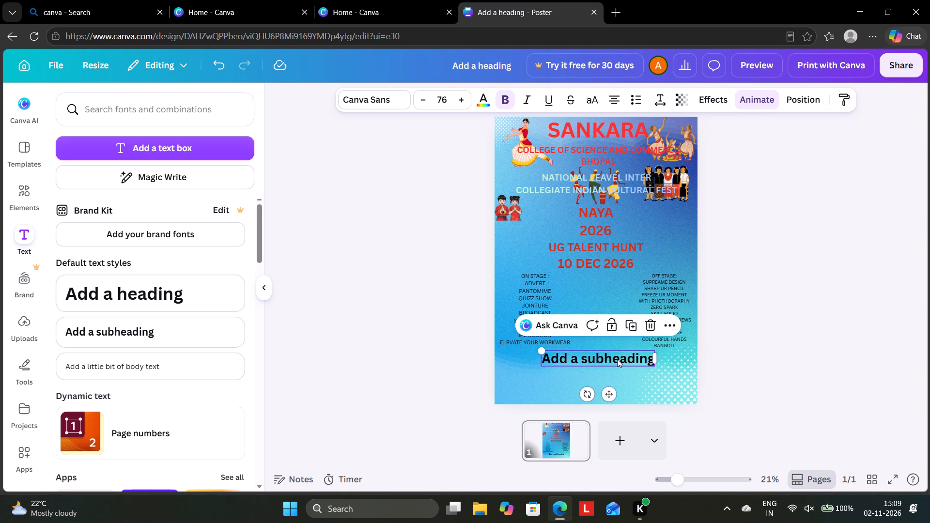
Replace the new subheading's placeholder text with "NOTE: Rules".
left_click(616, 358)
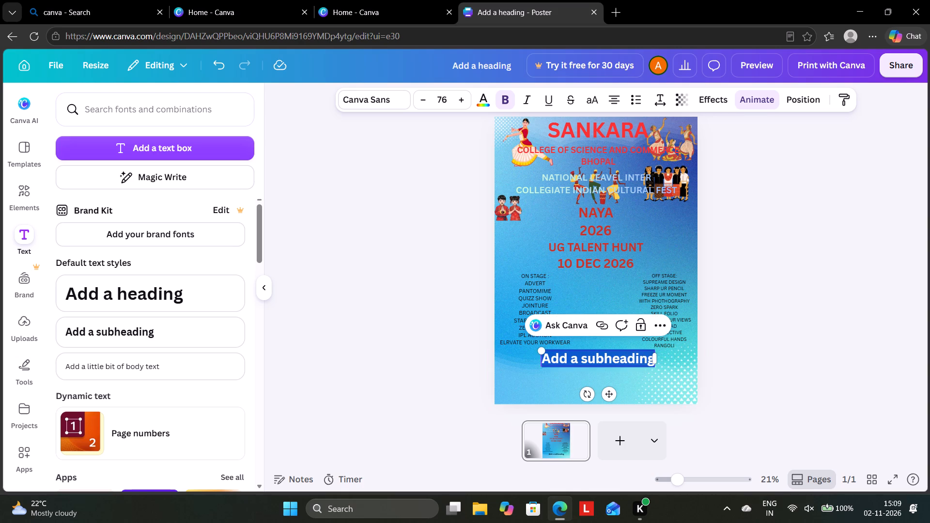
key("BackSpace")
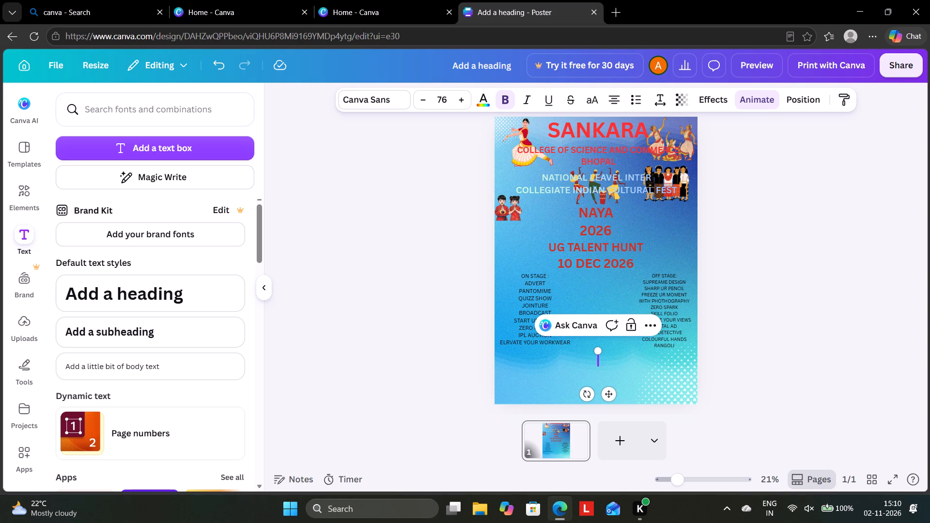
key("n")
type("OTE")
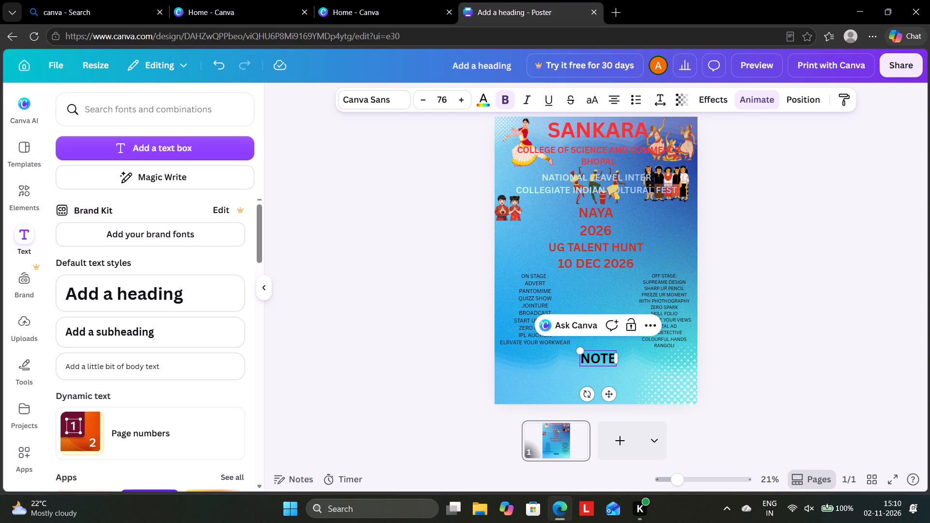
type(":")
key("space")
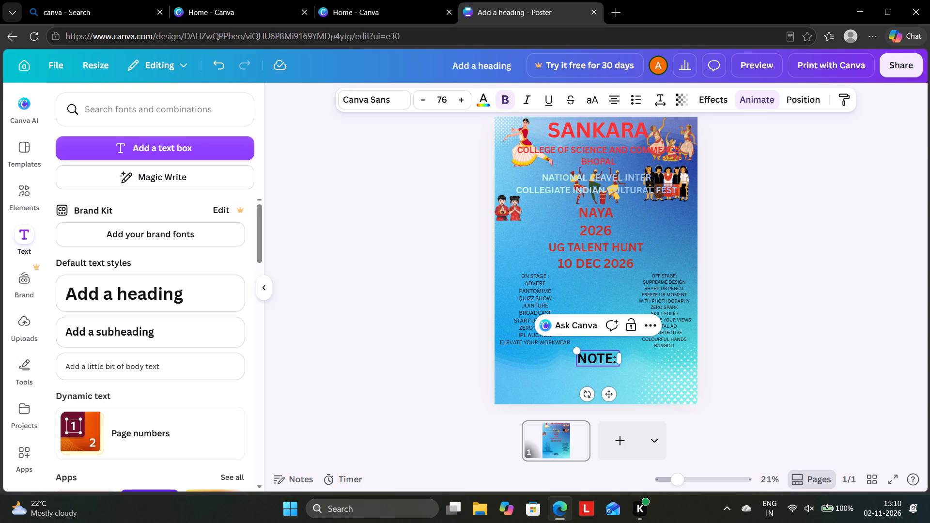
key("r")
type("UK")
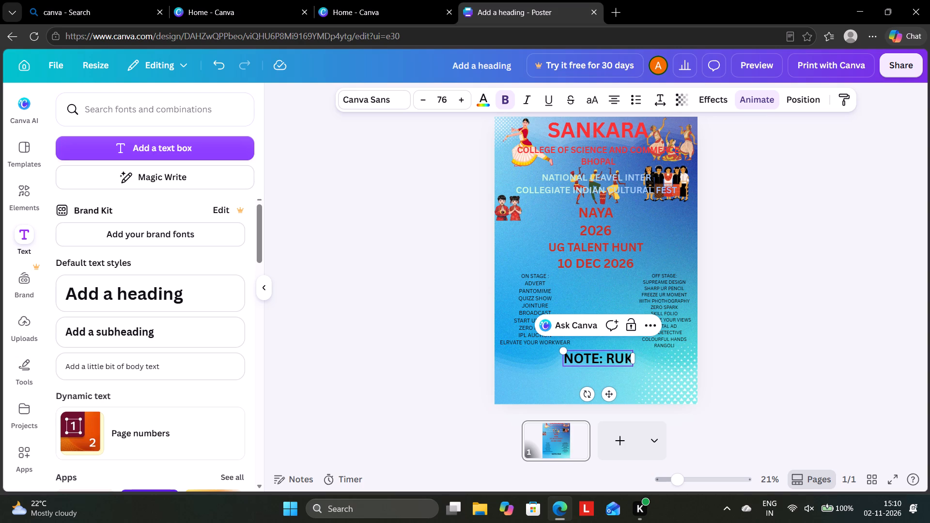
key("BackSpace")
key("BackSpace")
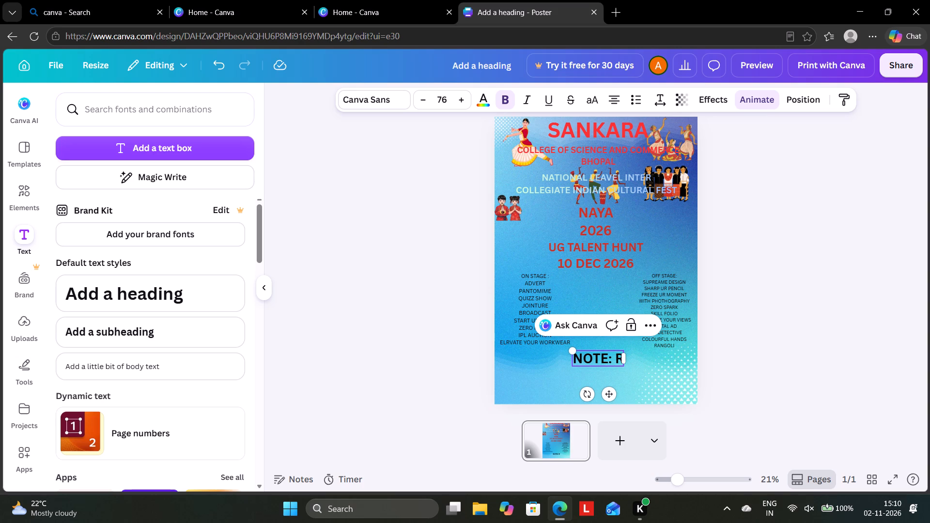
type("ules")
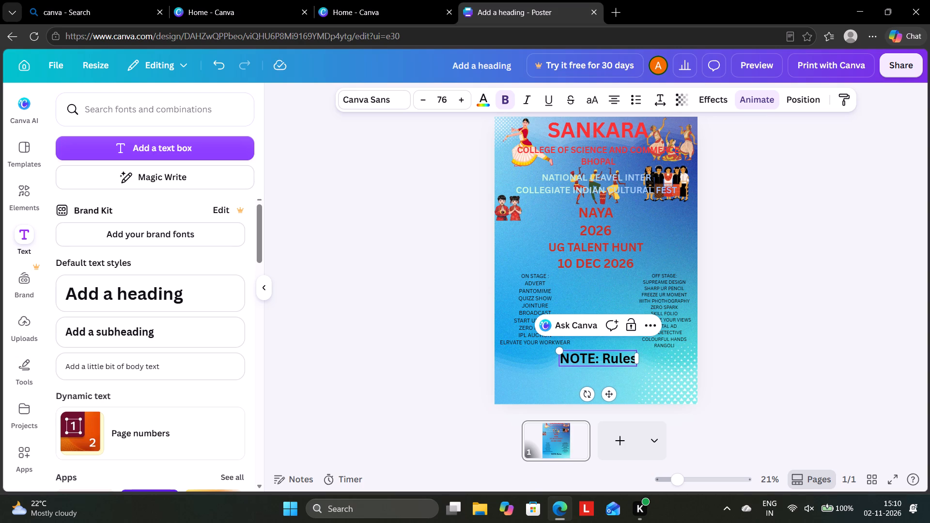
Continue the note line after "Rules" with "and Reulations".
type("and")
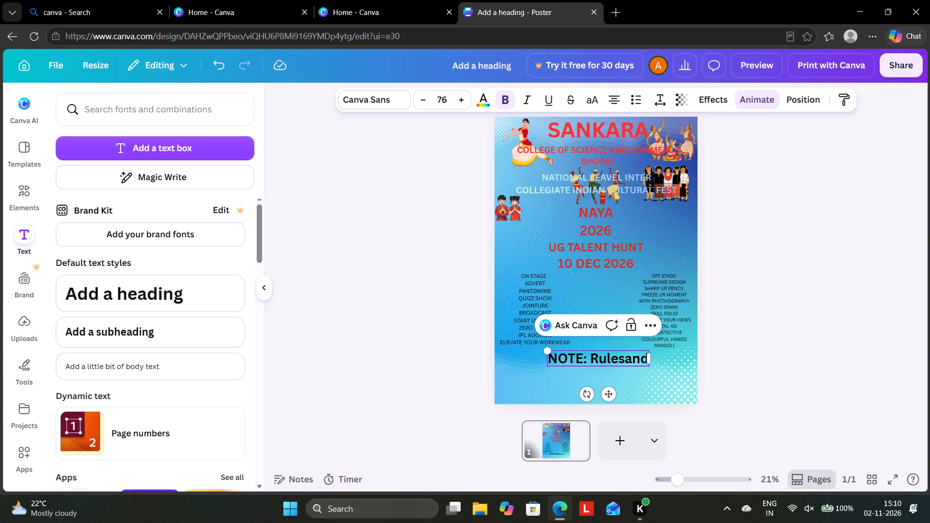
key("BackSpace")
key("BackSpace")
key("BackSpace")
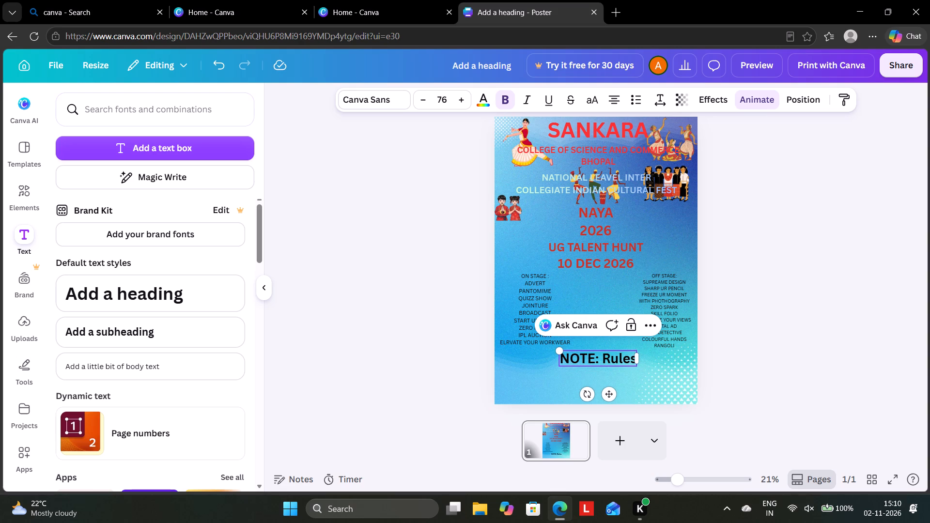
key("space")
type("and")
key("space")
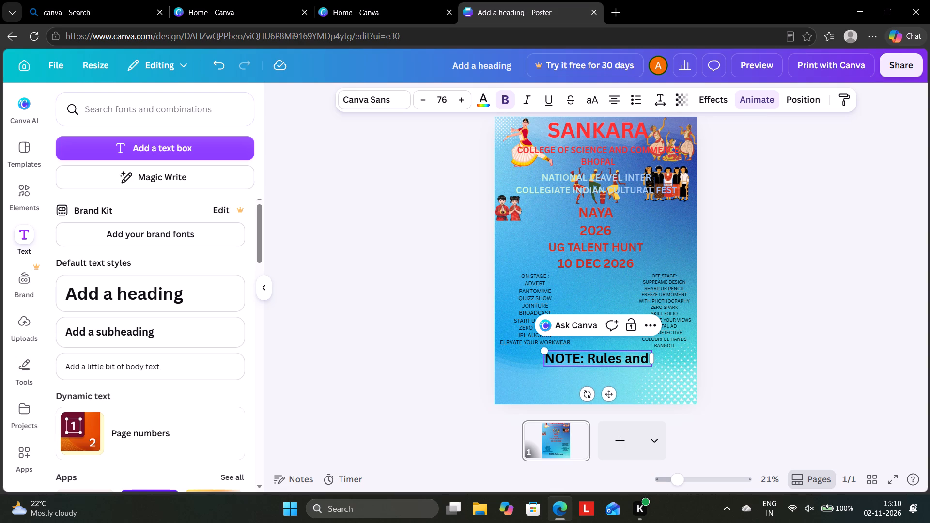
key("r")
key("e")
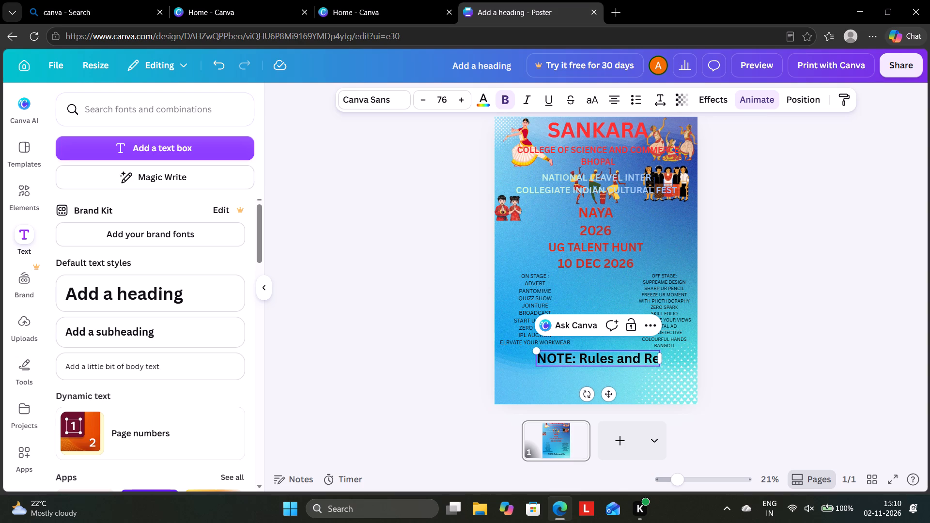
type("ula")
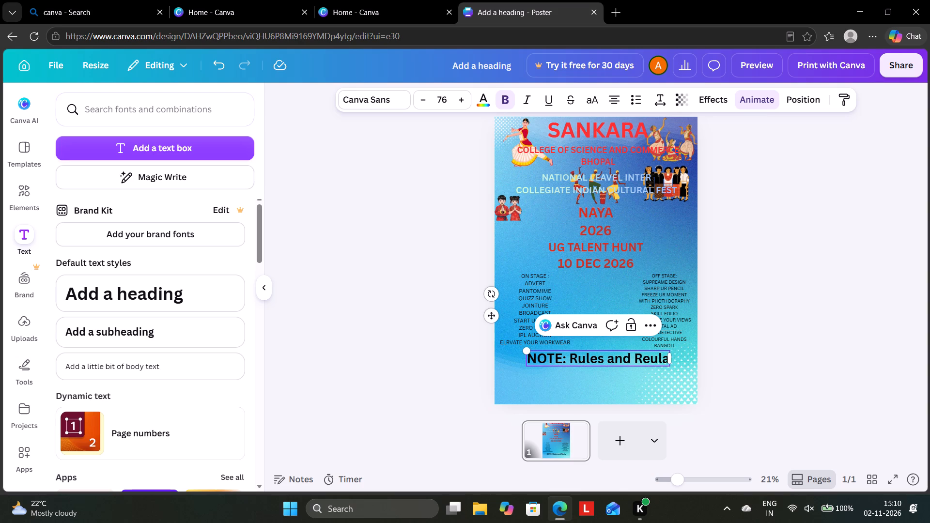
type("ti")
type("ons")
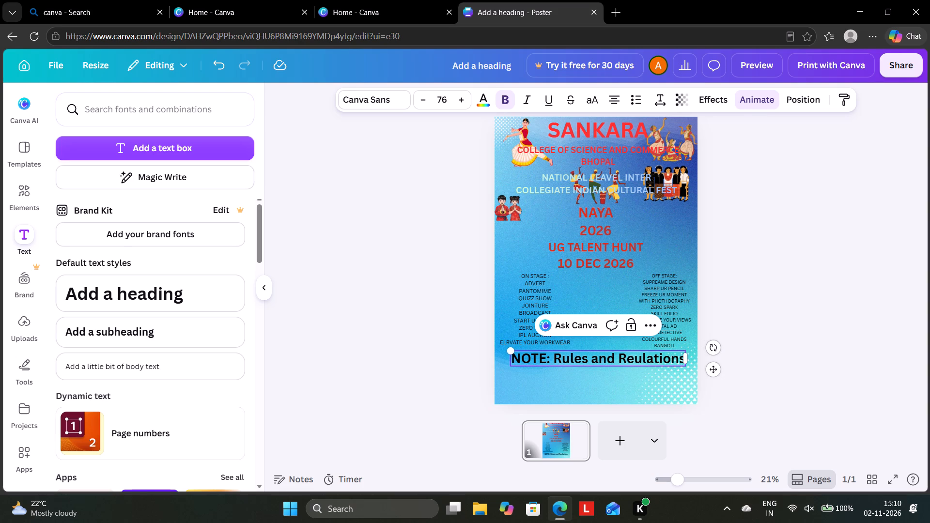
Correct the spelling of "Reulations" to "Regulations" in the note line.
key("Left")
key("Left")
key("Left")
key("Left")
key("Left")
key("Left")
key("Left")
key("BackSpace")
key("g")
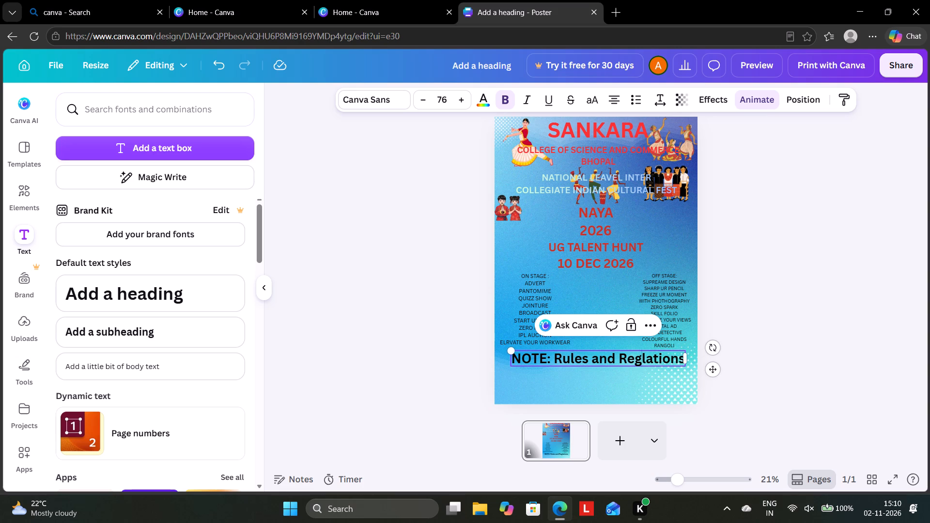
key("u")
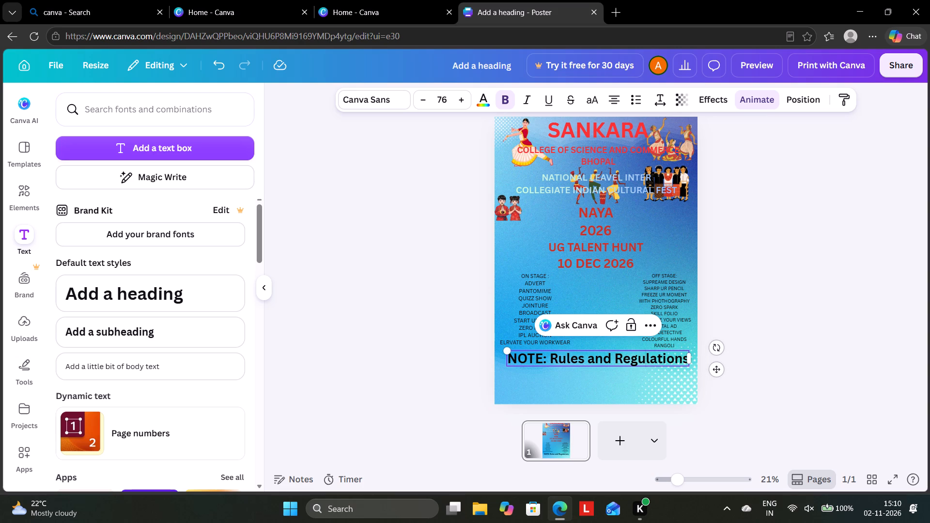
Append "Attached" to the end of the note line, after "Regulations".
key("Right")
key("Right")
key("Right")
key("Right")
key("Right")
key("Right")
key("Right")
key("Right")
key("Right")
key("Right")
key("space")
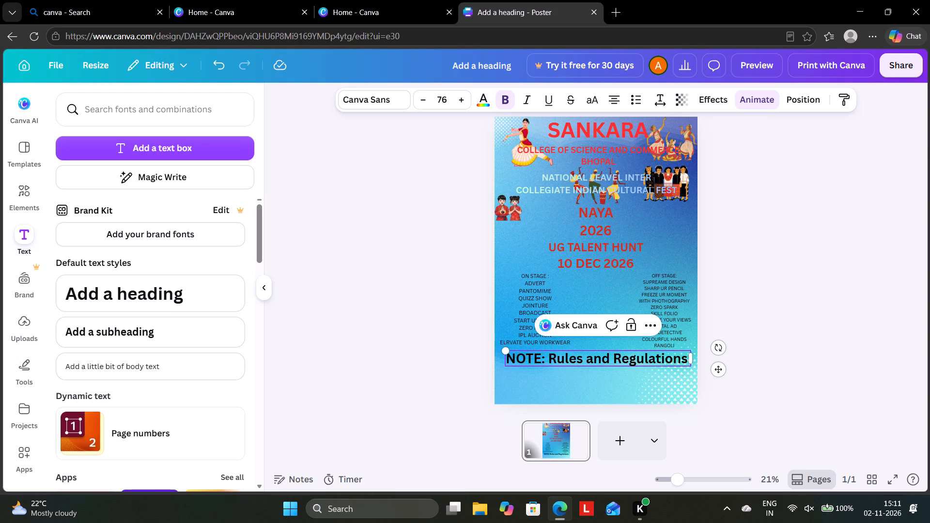
key("shift+a")
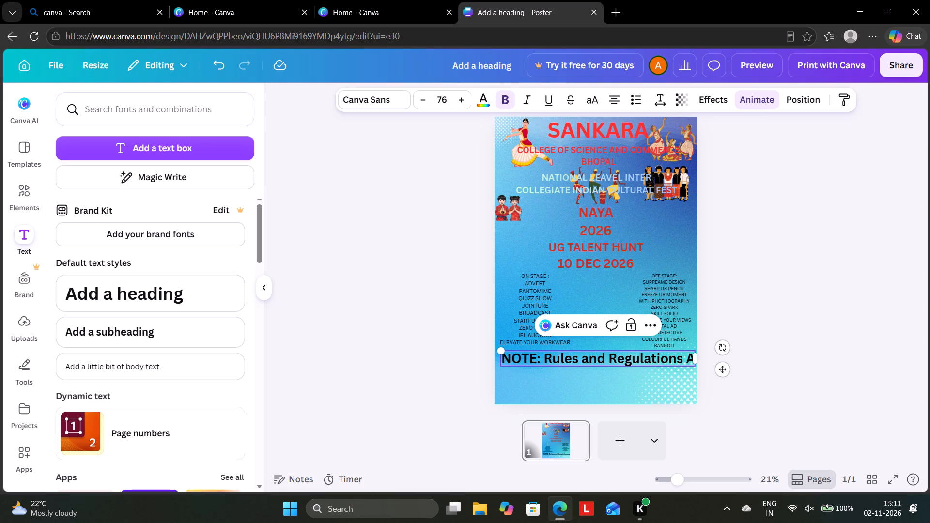
type("tta")
type("ched")
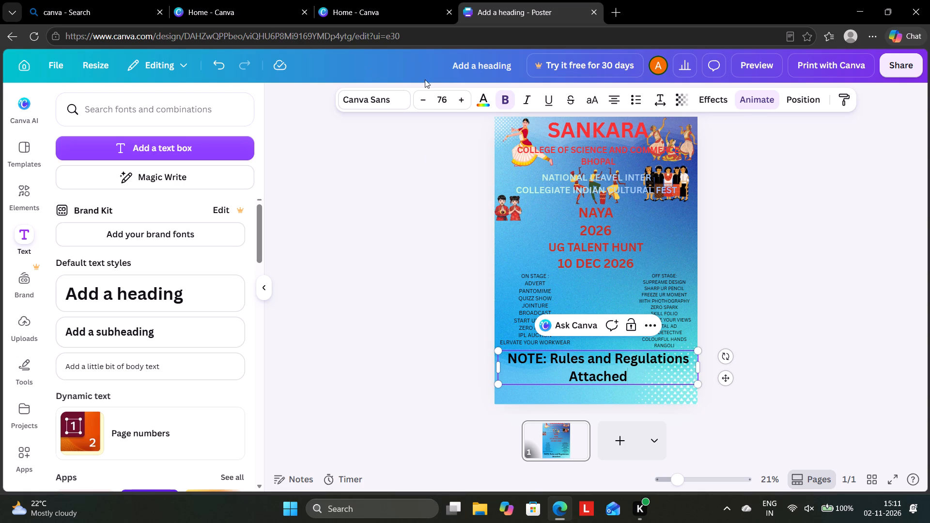
Reduce the font size of the "NOTE: Rules and Regulations Attached" text to 43.
left_click(426, 100)
triple_click(423, 97)
triple_click(422, 97)
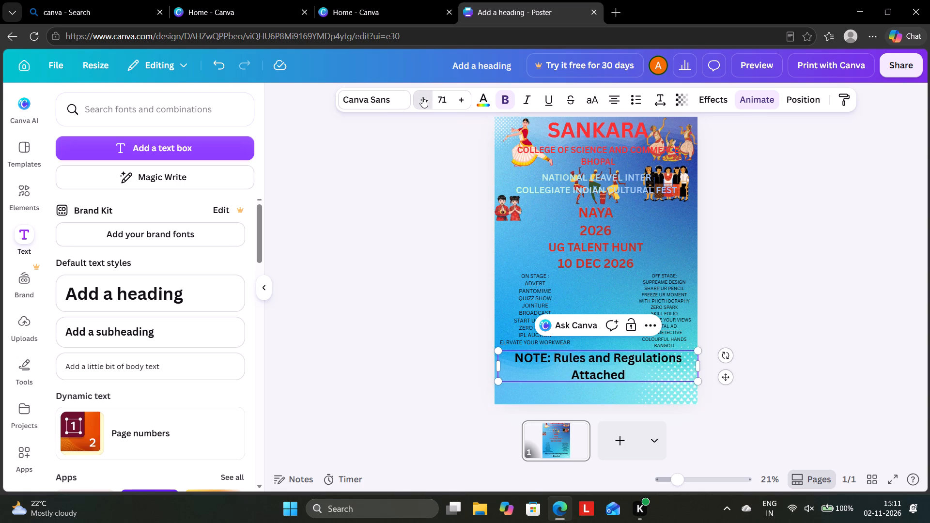
triple_click(422, 97)
triple_click(422, 96)
triple_click(422, 95)
triple_click(422, 95)
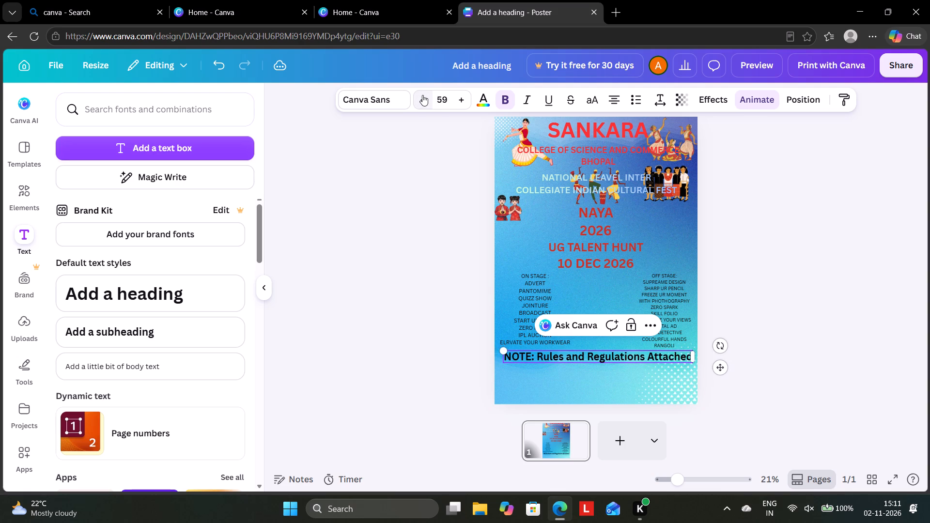
triple_click(422, 95)
triple_click(422, 95)
triple_click(422, 95)
triple_click(423, 94)
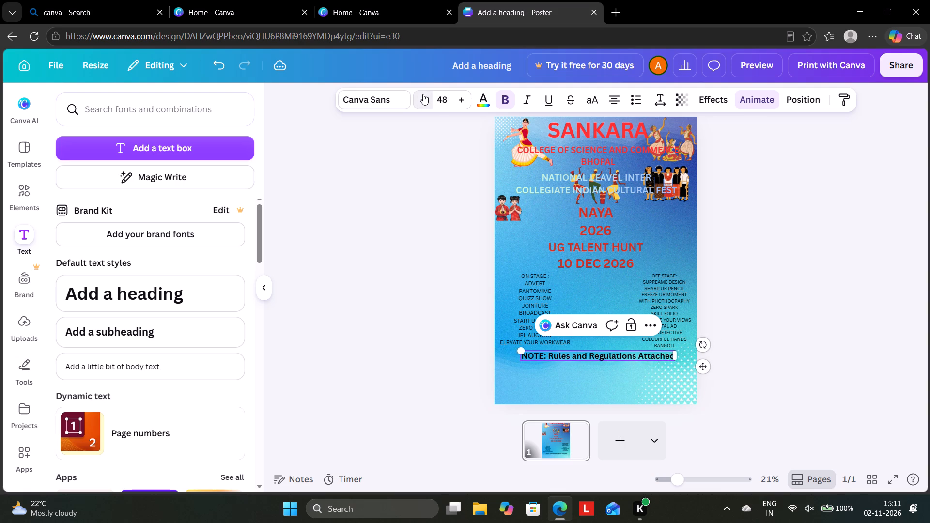
left_click(423, 94)
left_click(423, 94)
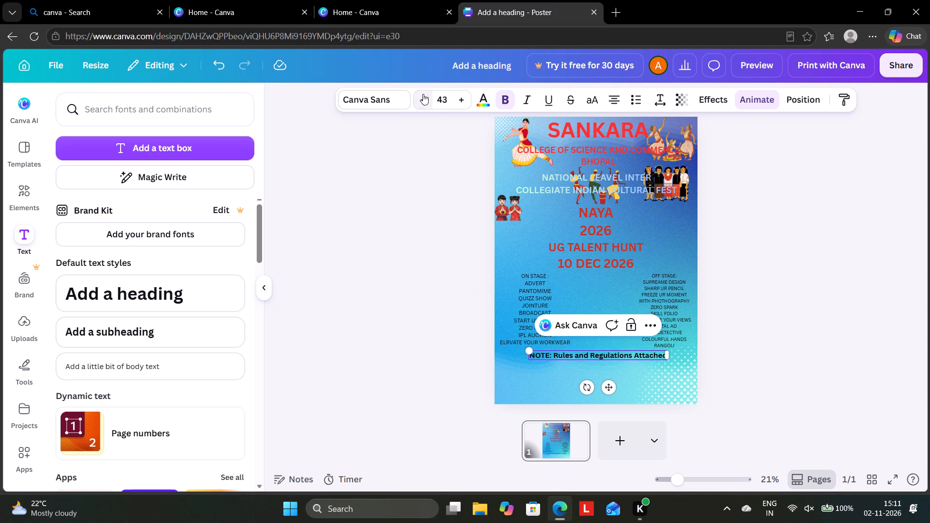
Start a second line in the note text box, below "NOTE: Rules and Regulations Attached", reading "fun games,stalls,".
left_click(624, 354)
key("Right")
key("Right")
key("Right")
key("Right")
key("Right")
key("Right")
key("Right")
key("Right")
key("Right")
key("Right")
key("Right")
key("Right")
key("Right")
key("Return")
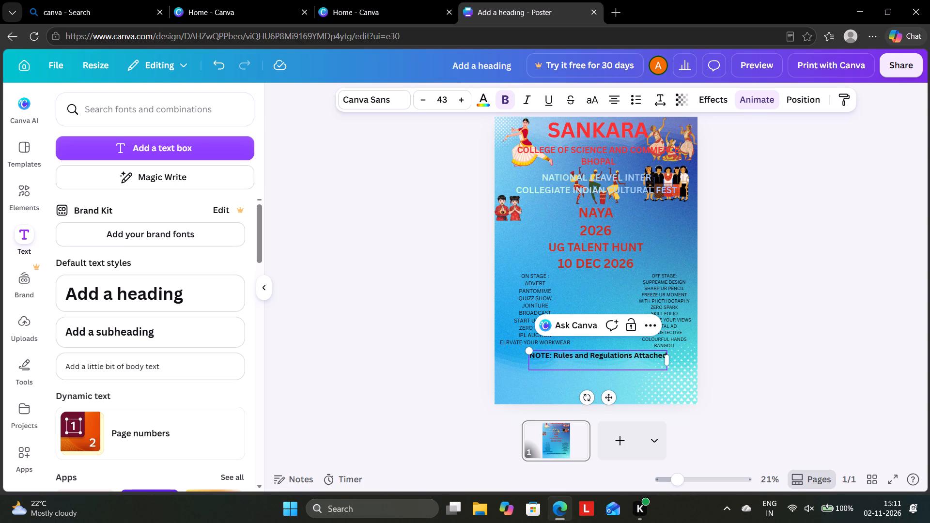
type("fun")
key("space")
type("ga")
type("mes")
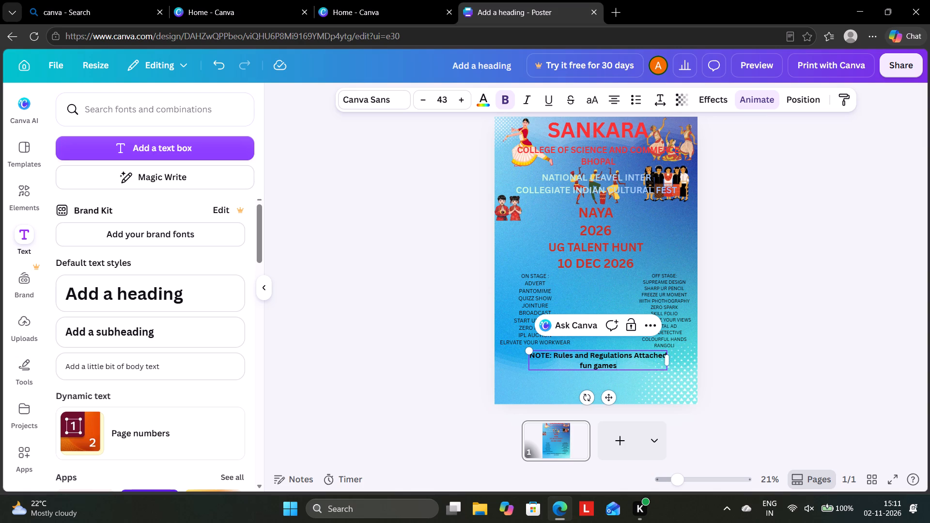
key("comma")
key("s")
key("r")
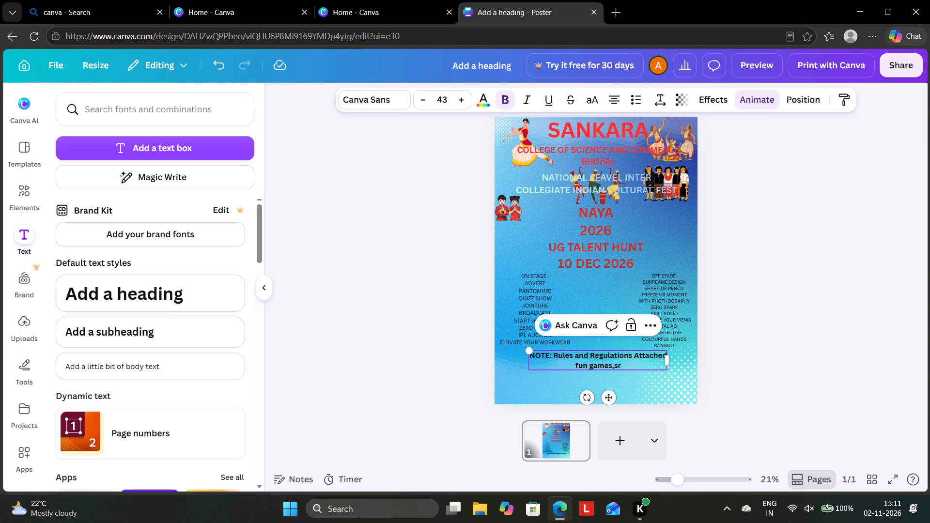
key("BackSpace")
type("ta")
type("ll")
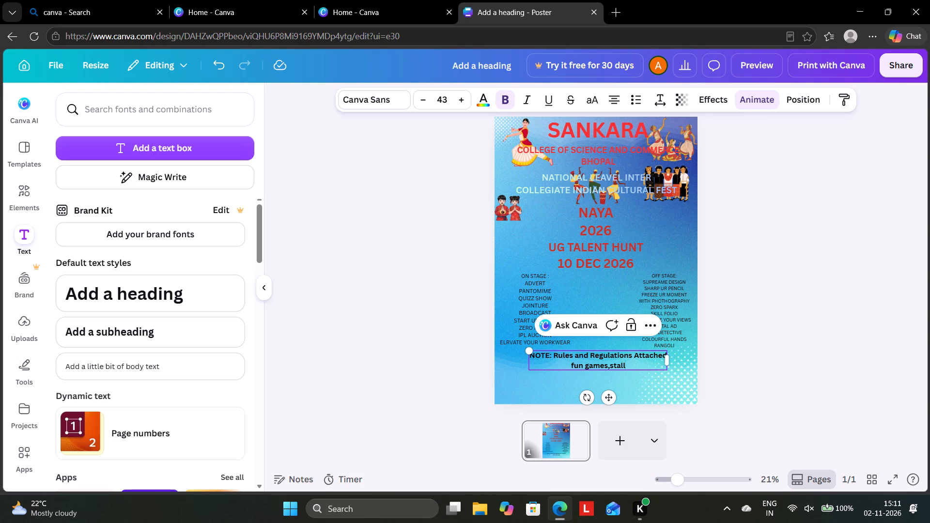
type("s")
key("space")
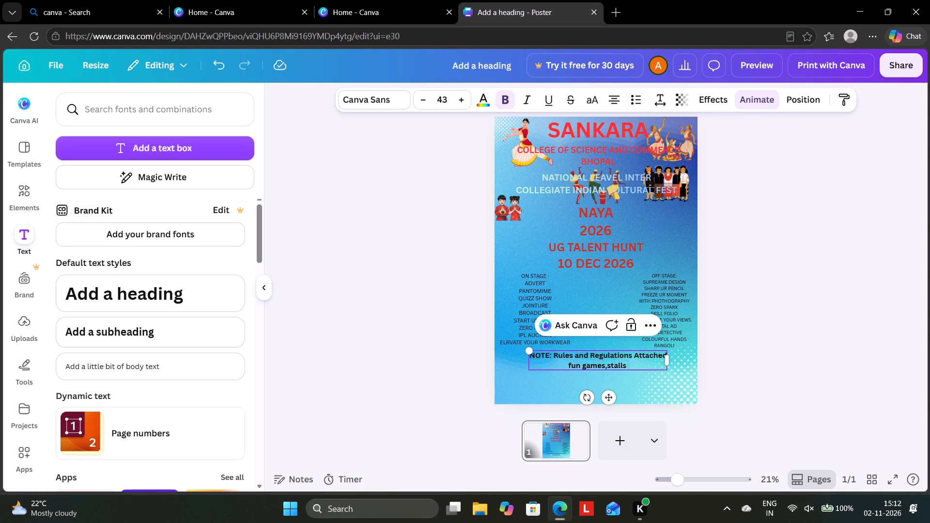
key("BackSpace")
type(",")
key("space")
Continue the note's second line after "stalls," with "surprise gifts".
type("sur")
key("p")
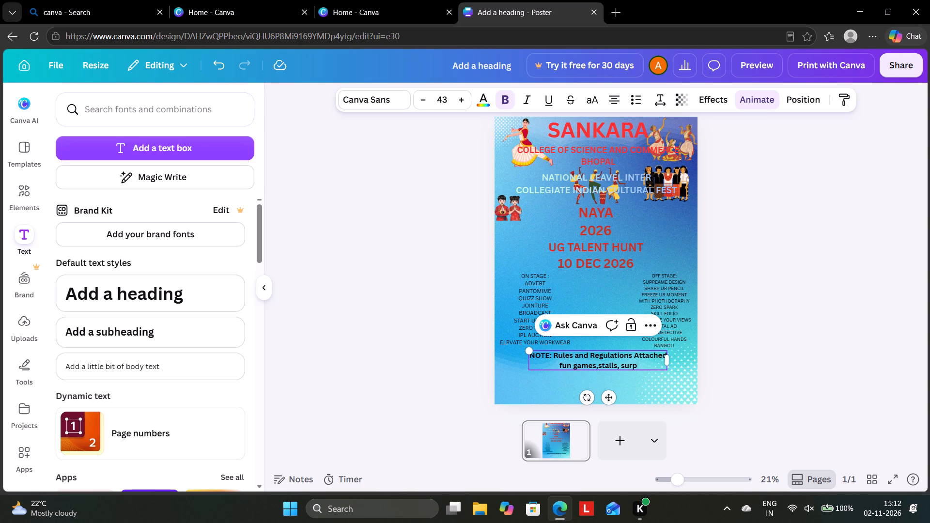
type("rise")
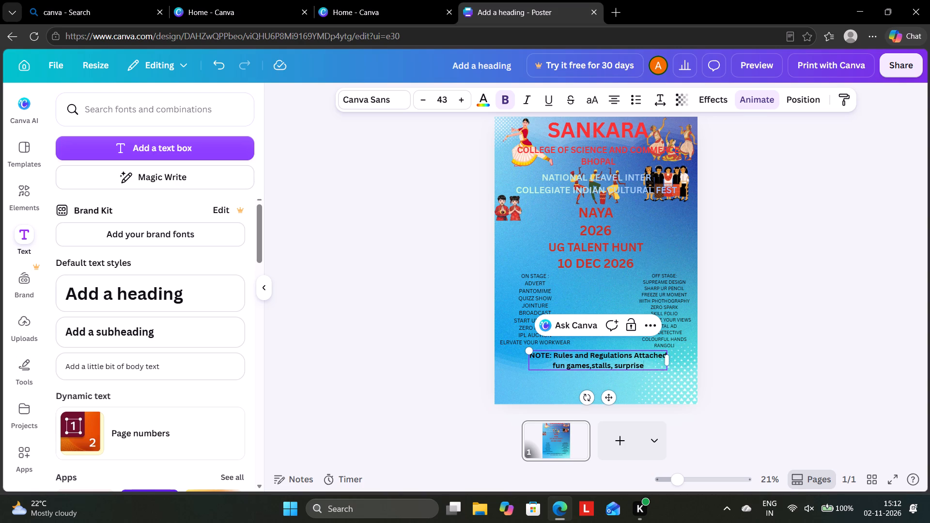
type("dif")
type("ts")
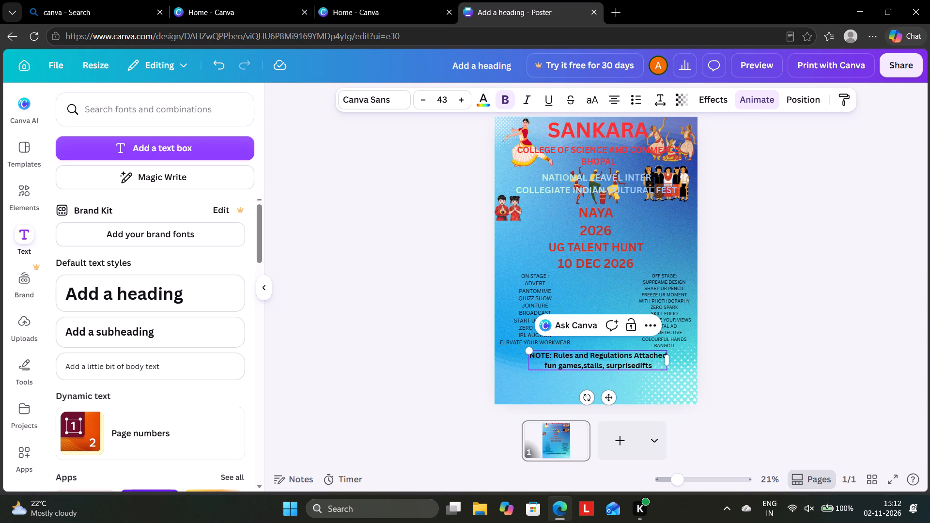
key("BackSpace")
key("BackSpace")
key("BackSpace")
key("BackSpace")
key("BackSpace")
key("space")
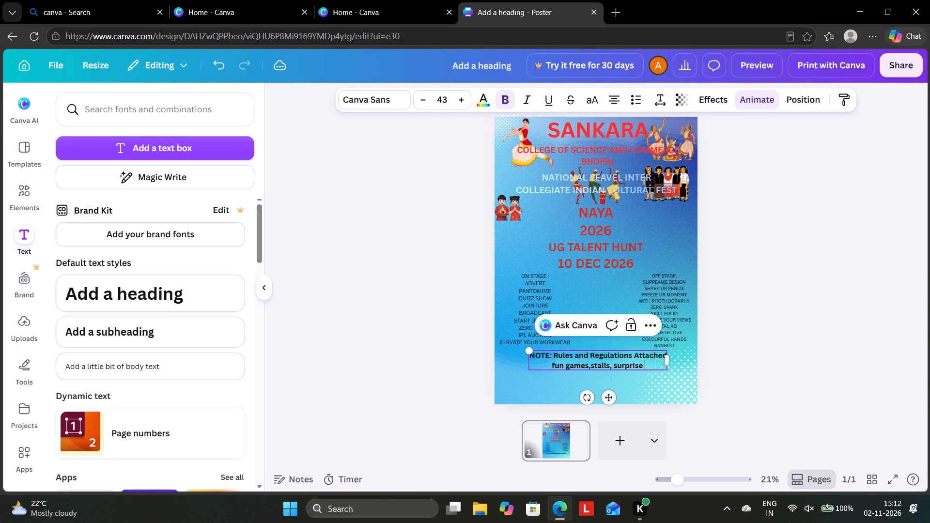
type("gif")
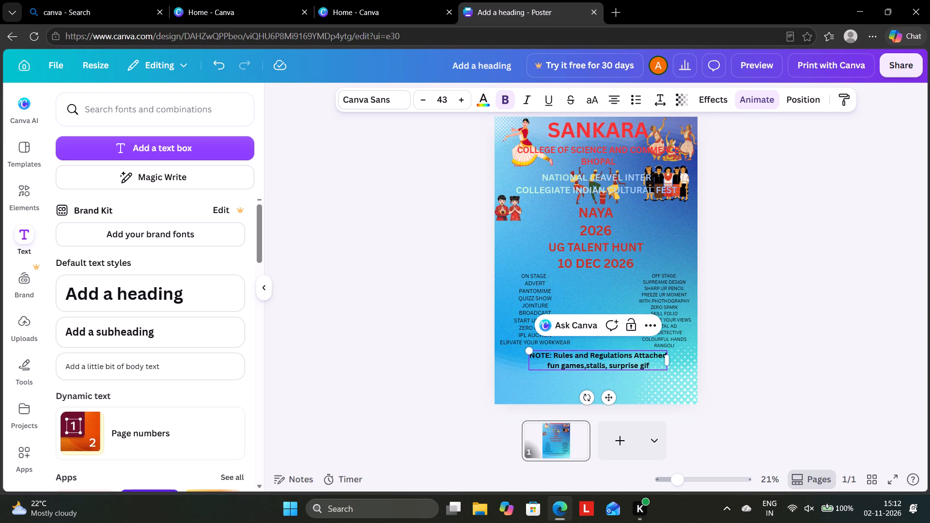
type("ts")
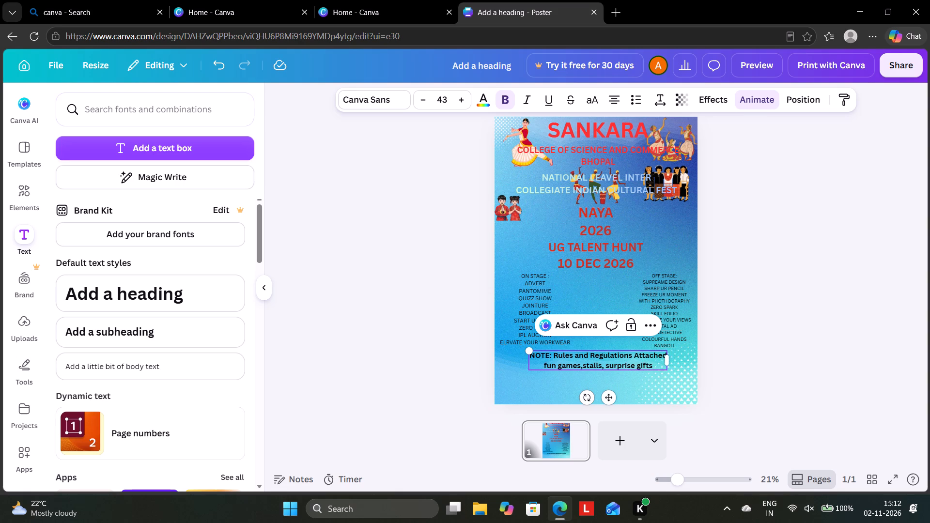
Continue the note's second line after "surprise gifts" with ",selfir corner".
key("comma")
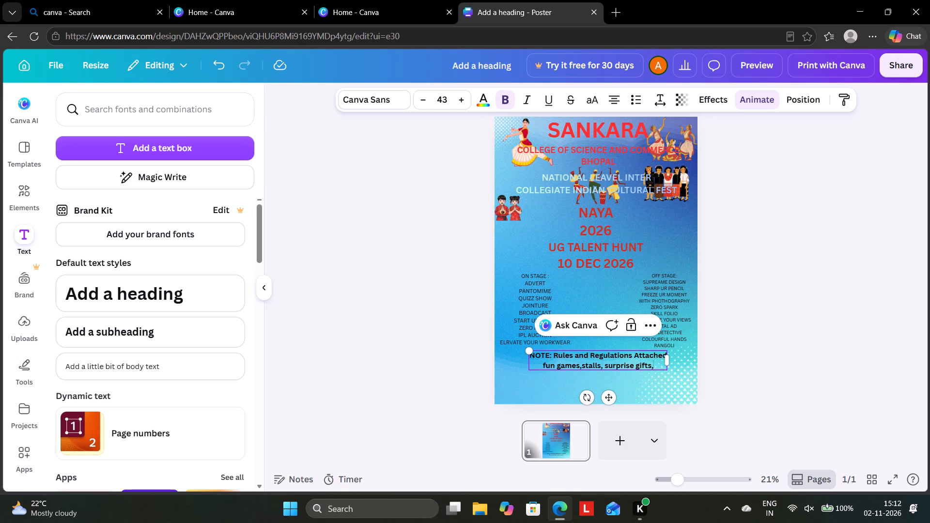
type("se")
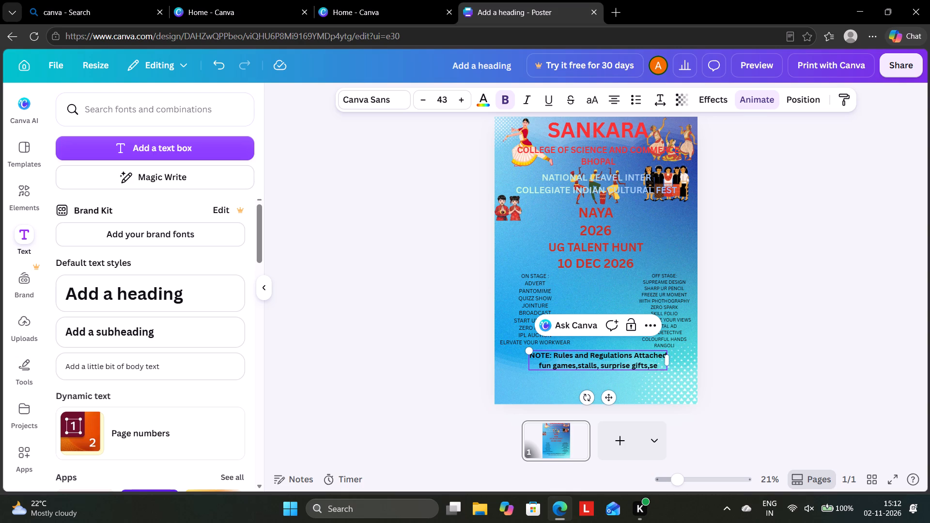
type("lfir cor")
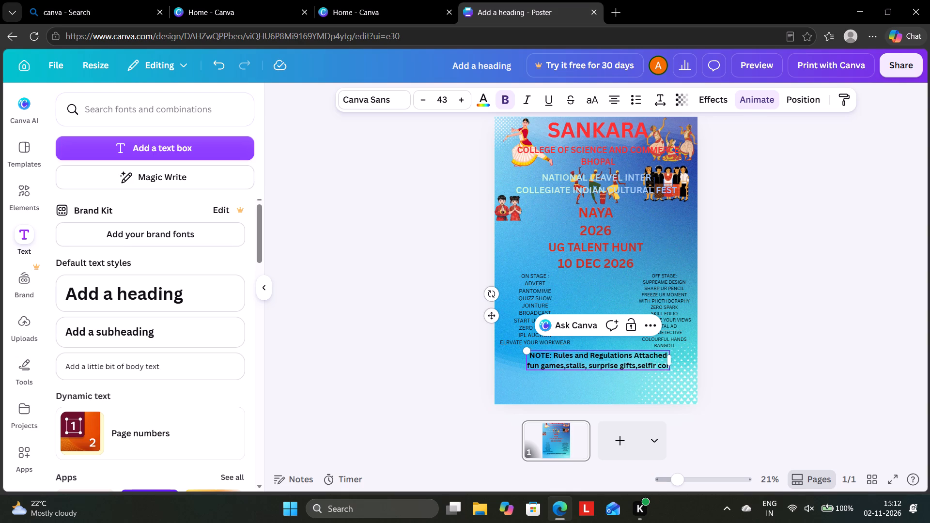
type("nor")
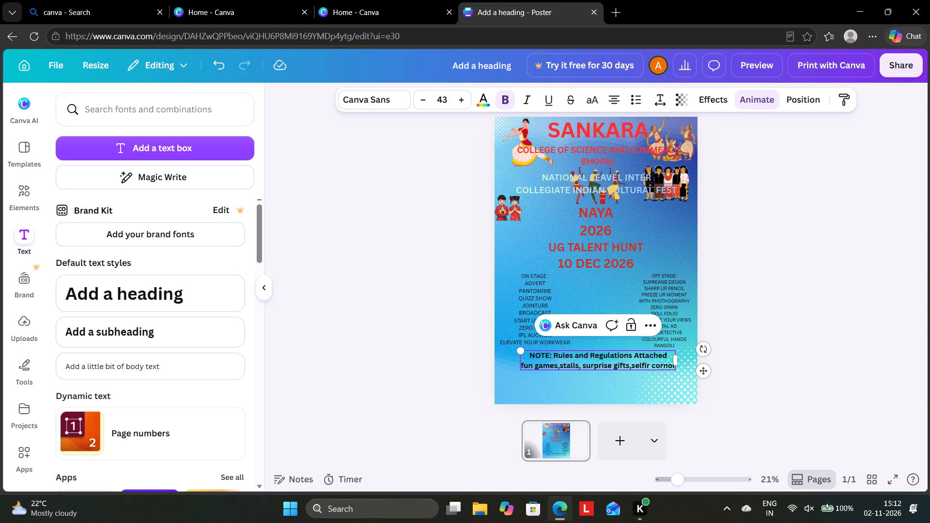
key("BackSpace")
key("BackSpace")
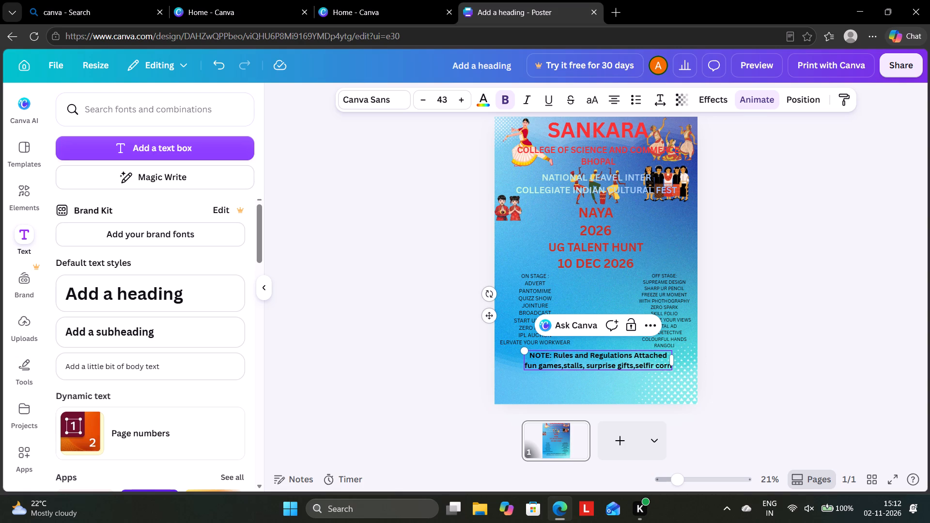
type("er")
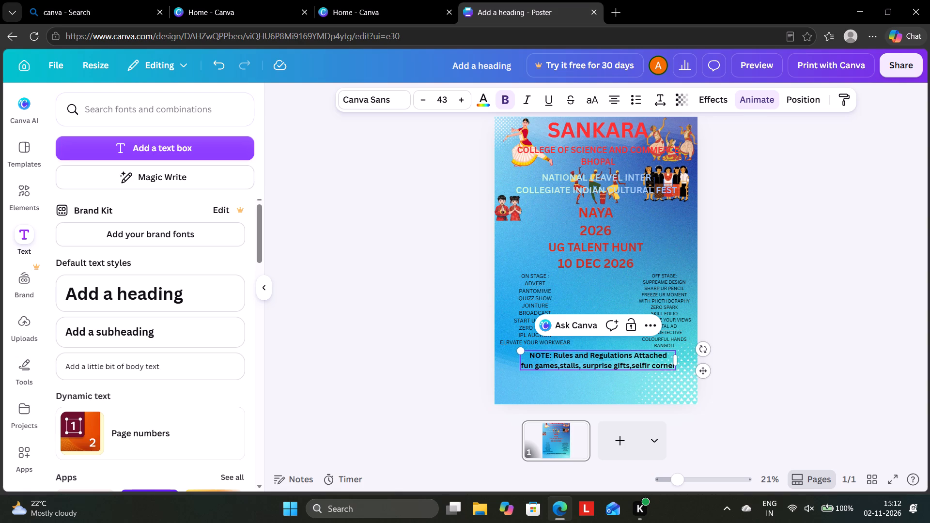
Finish the note's second line by adding "and much more" after "corner".
key("space")
key("space")
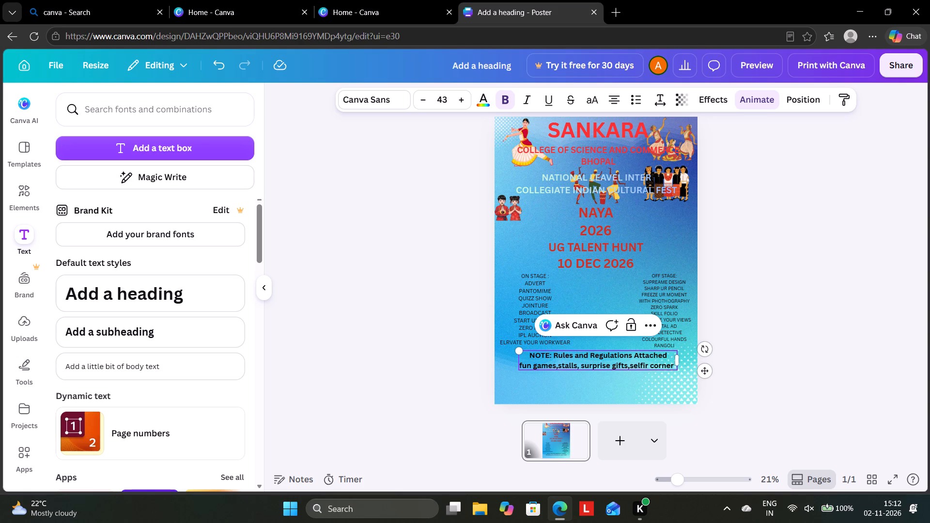
type("and")
key("space")
type("mi")
key("BackSpace")
type("uch more")
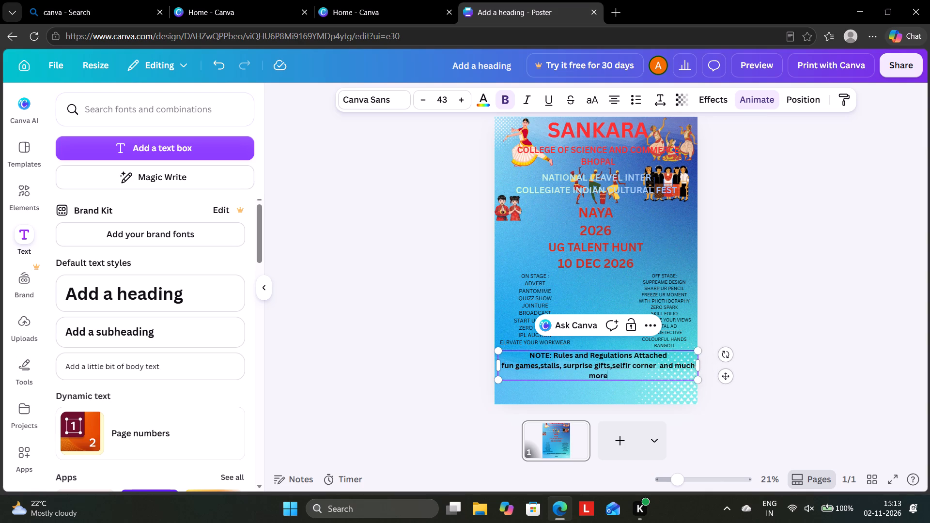
End the note's second line with a period after "and much more".
key("period")
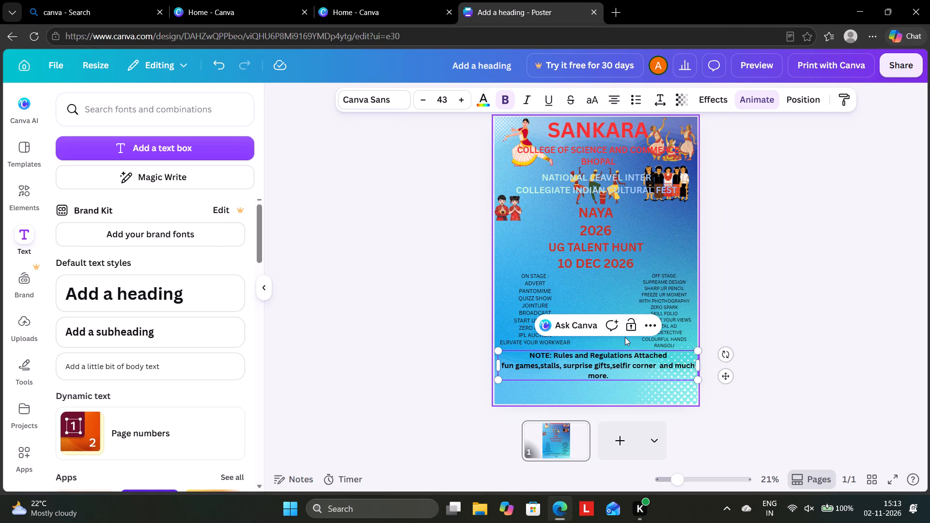
Add a body text box below the note and clear its placeholder text.
left_click(155, 369)
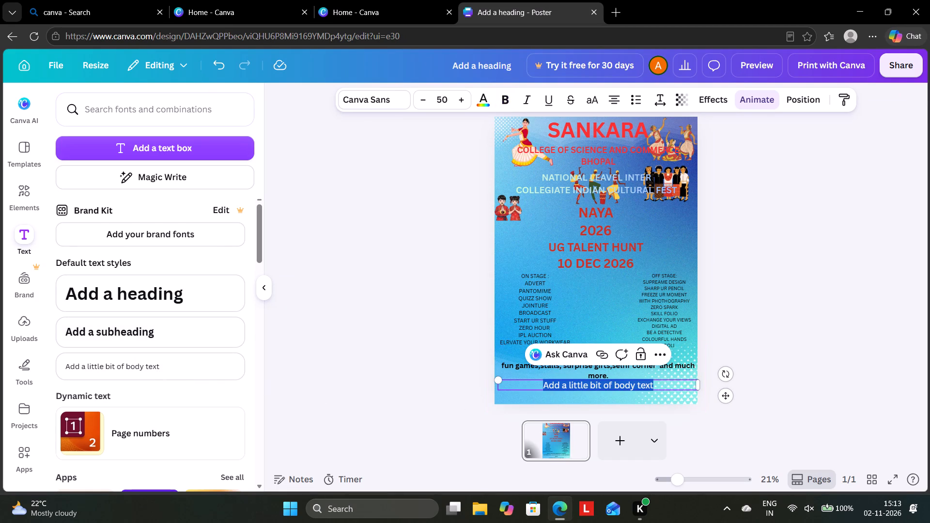
key("BackSpace")
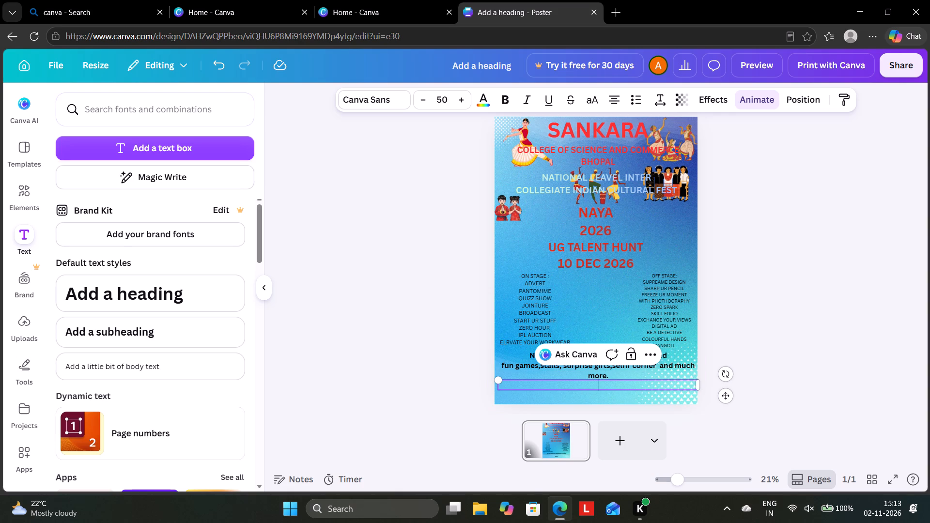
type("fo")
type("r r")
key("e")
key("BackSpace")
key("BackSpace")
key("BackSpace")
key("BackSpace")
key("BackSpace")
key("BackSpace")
Enter "For Registration" in the empty text box below the note, followed by a space.
type("Fo")
type("r")
key("space")
type("RE")
key("BackSpace")
key("BackSpace")
key("shift+r")
key("e")
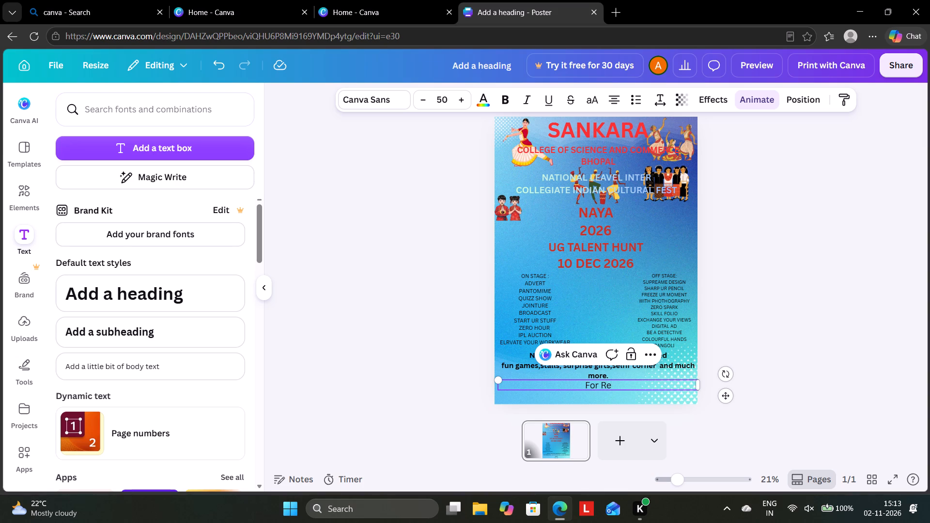
type("gis")
key("t")
type("ration")
key("space")
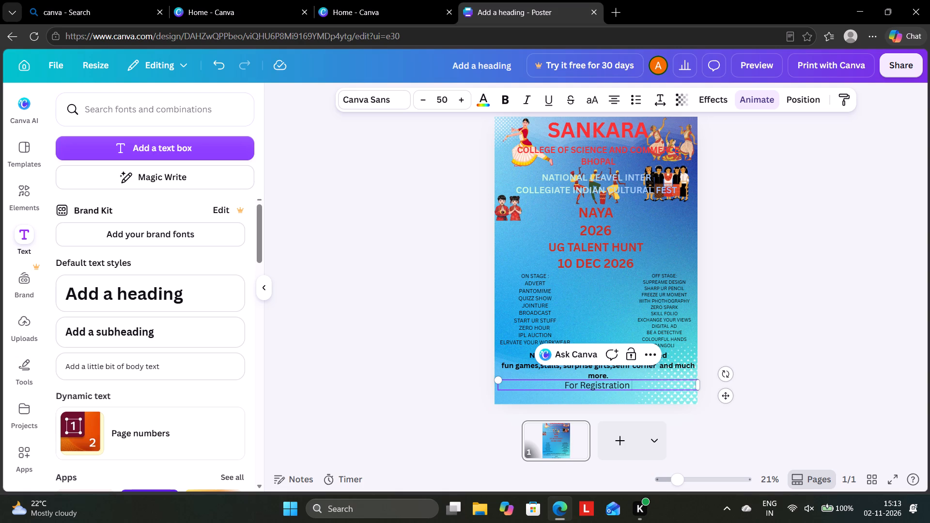
key("BackSpace")
type(";")
key("space")
key("BackSpace")
key("BackSpace")
key("space")
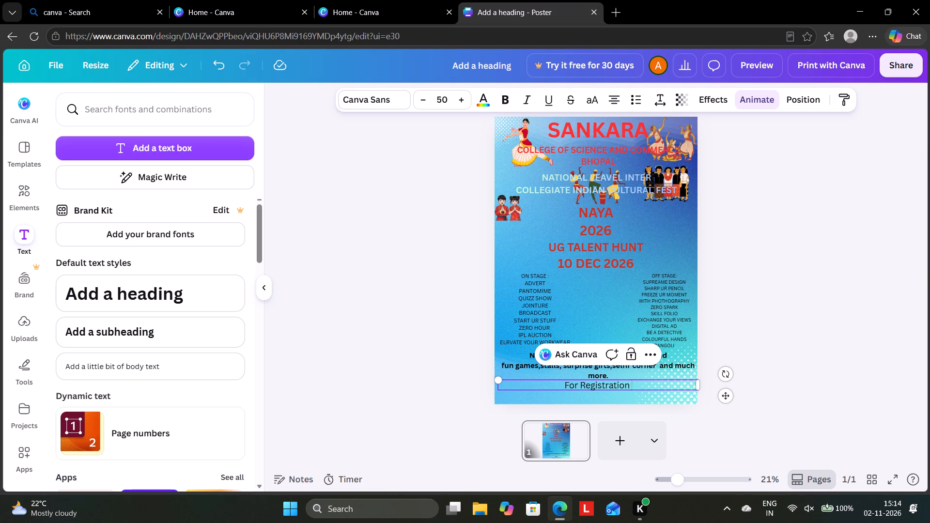
Continue the registration line after "For Registration" with "Visits :".
key("v")
key("BackSpace")
key("shift+v")
key("i")
type("sy")
key("BackSpace")
key("i")
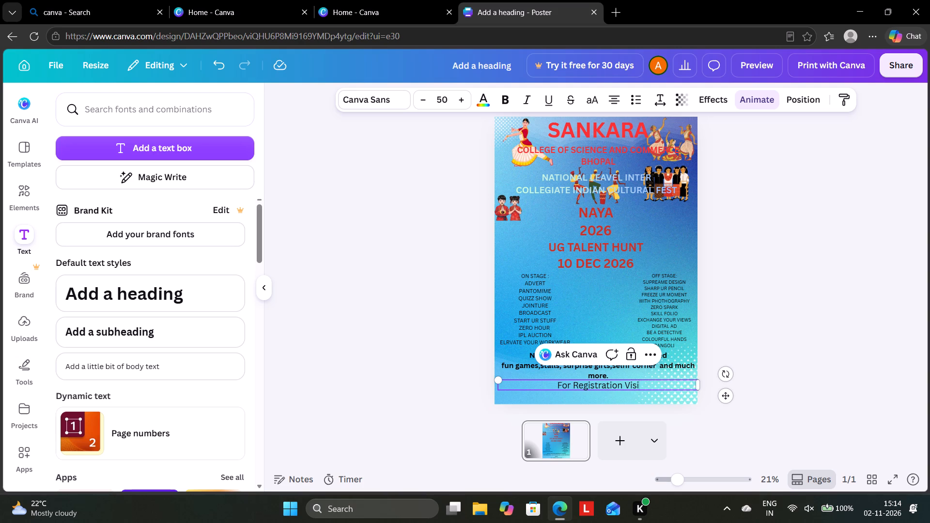
key("BackSpace")
type("iys")
key("space")
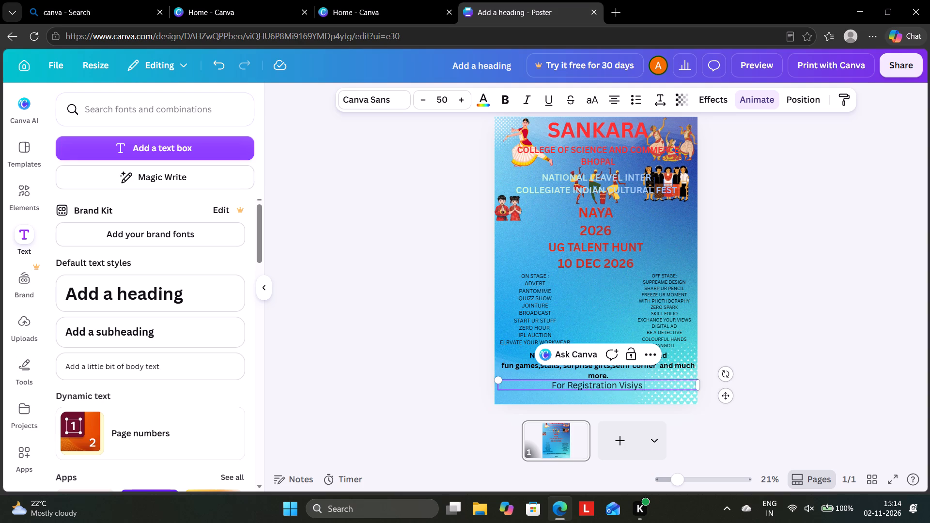
key("BackSpace")
key("BackSpace")
key("BackSpace")
type("ts")
key("space")
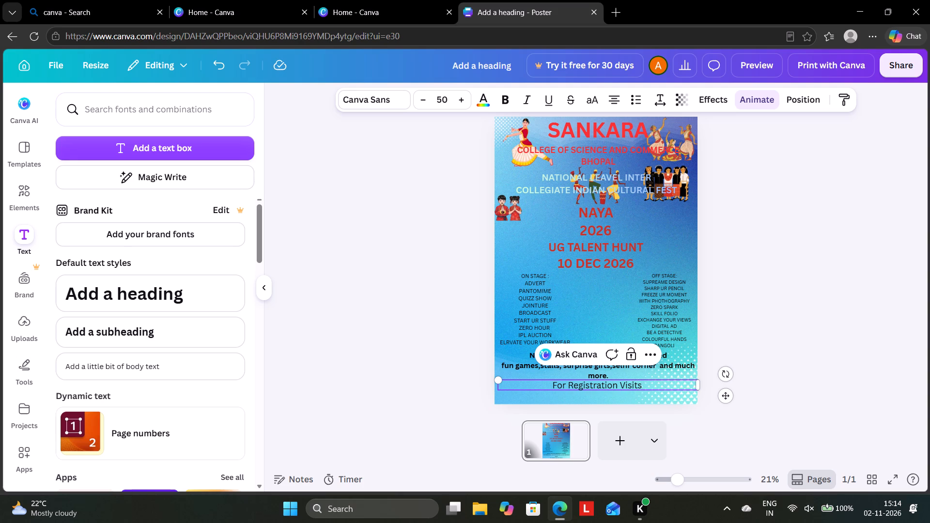
key("shift+colon")
key("space")
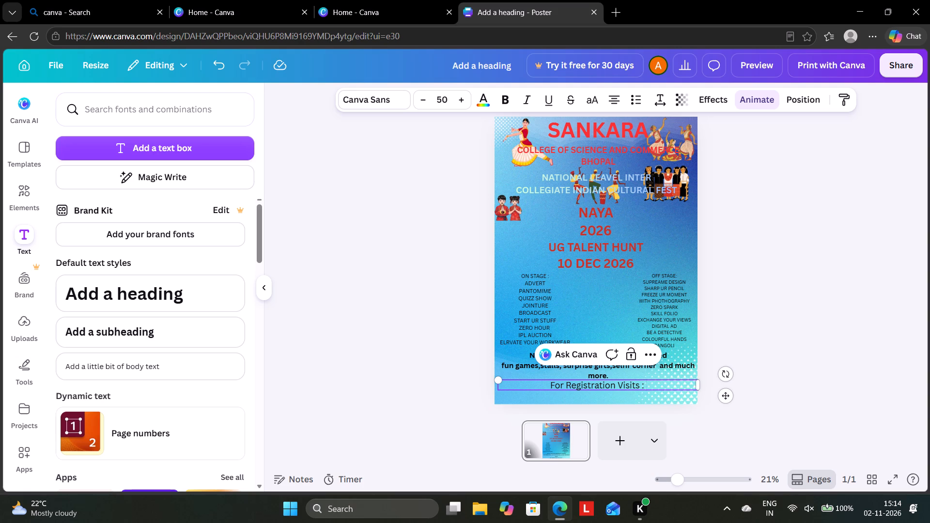
Correct "Visits" to "Visit" in the registration line, keeping a space before the colon.
key("Left")
key("Left")
key("BackSpace")
key("BackSpace")
key("space")
key("Right")
key("Right")
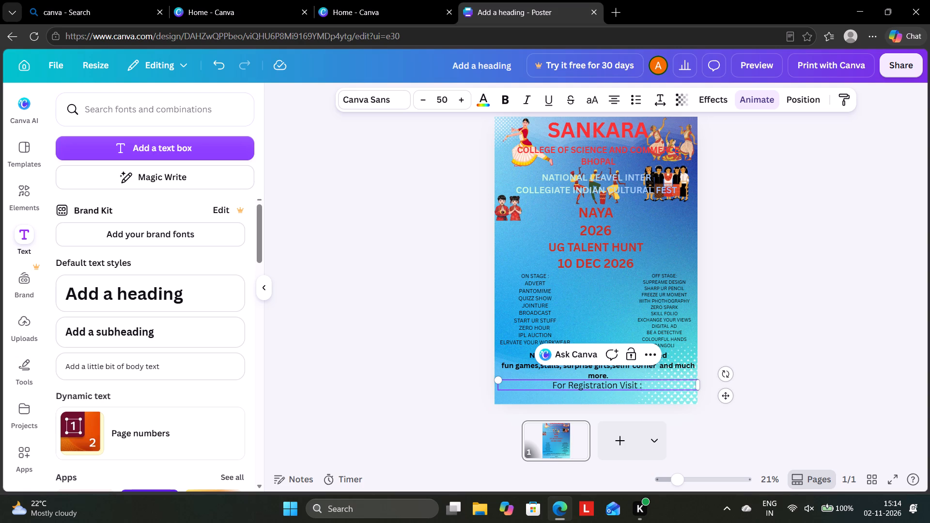
type("www")
type(".sanka")
key("space")
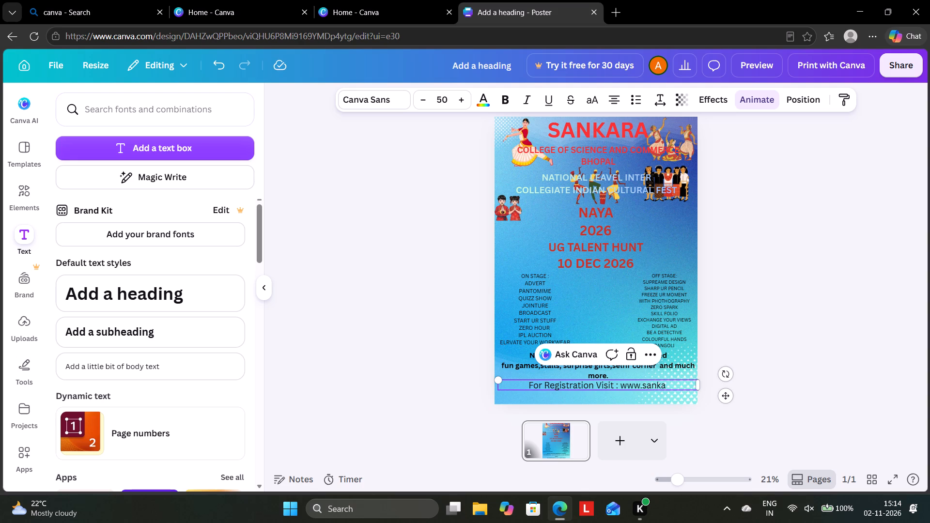
key("BackSpace")
key("BackSpace")
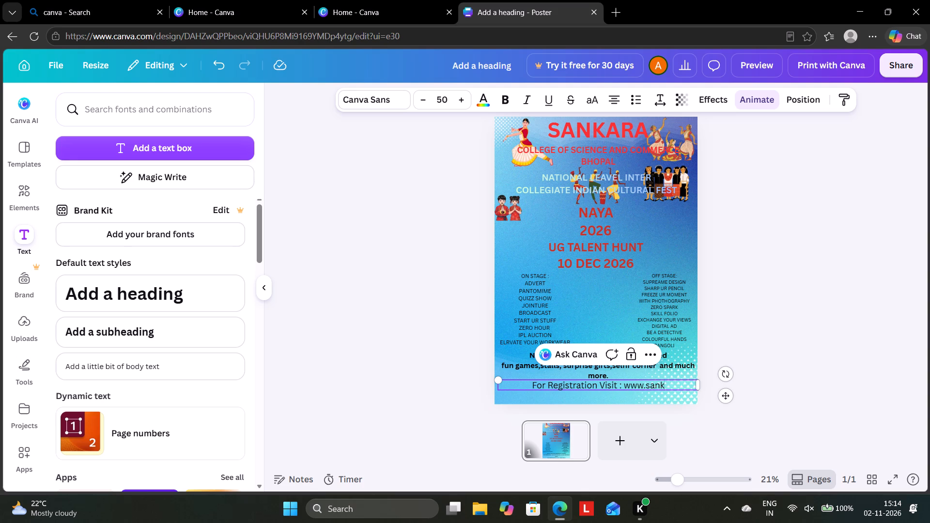
key("BackSpace")
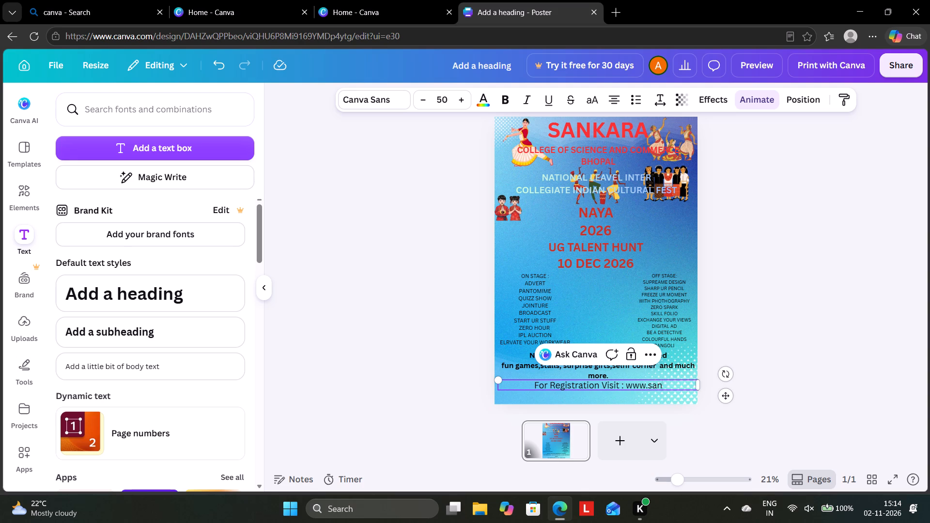
type("kara")
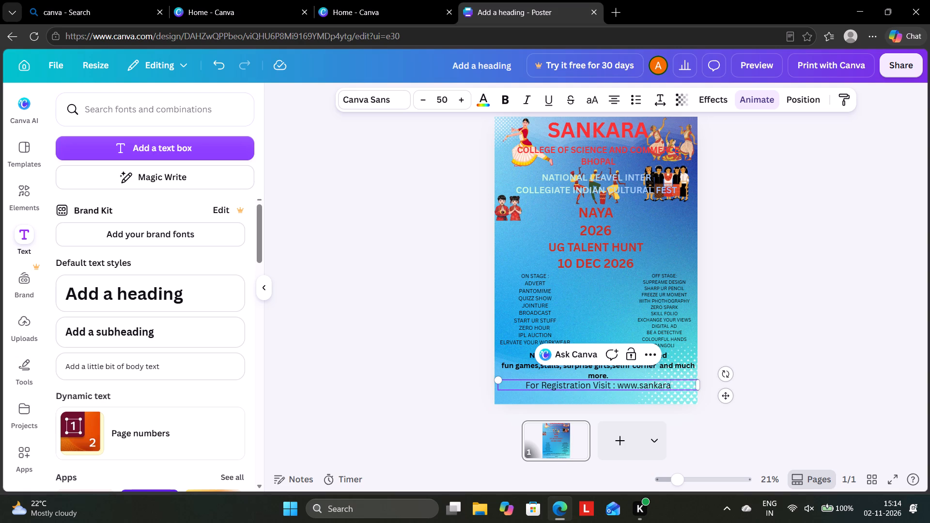
type(".com")
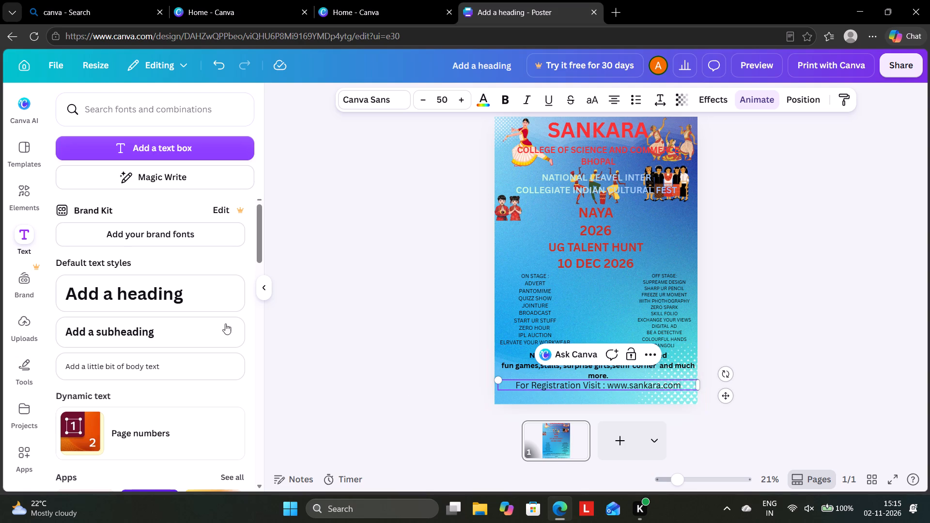
Add a body text box and move it between the on-stage and off-stage event lists, below the date.
left_click(124, 368)
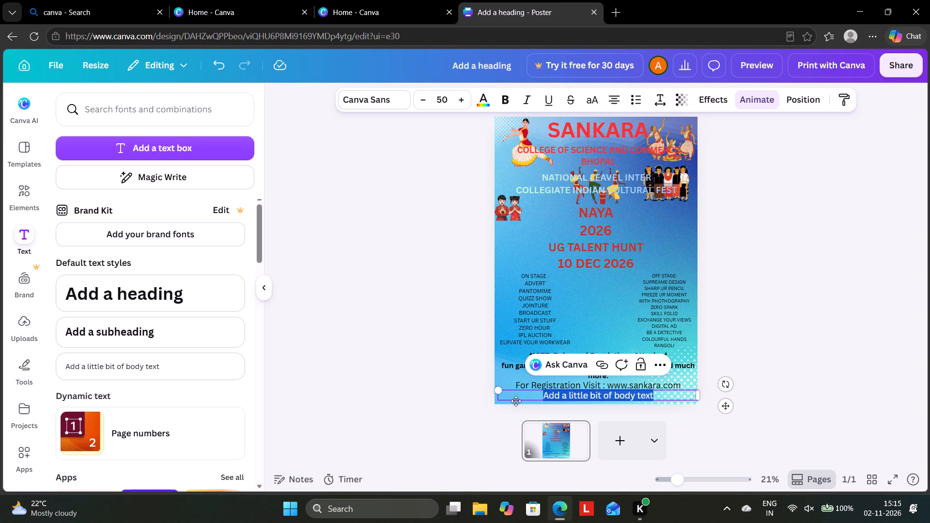
left_click_drag(590, 395, 587, 382)
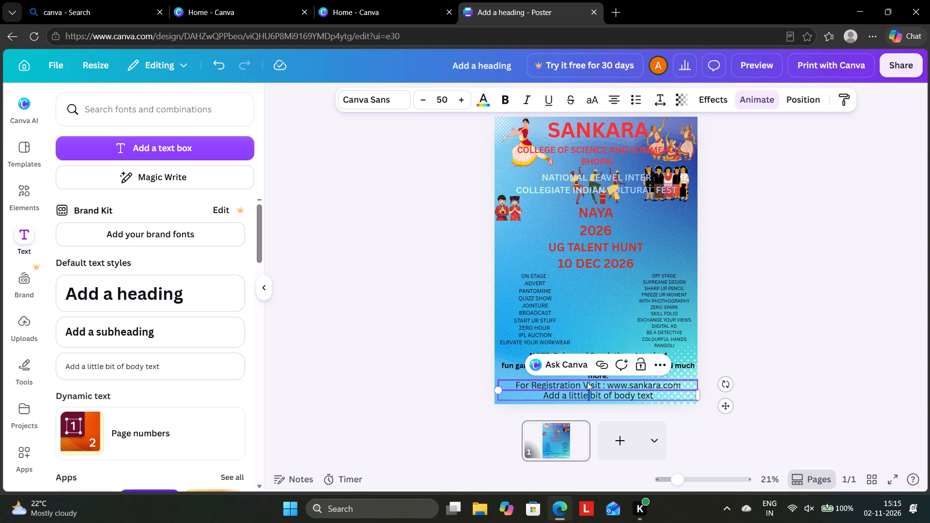
left_click_drag(587, 382, 594, 390)
left_click(598, 394)
left_click(609, 395)
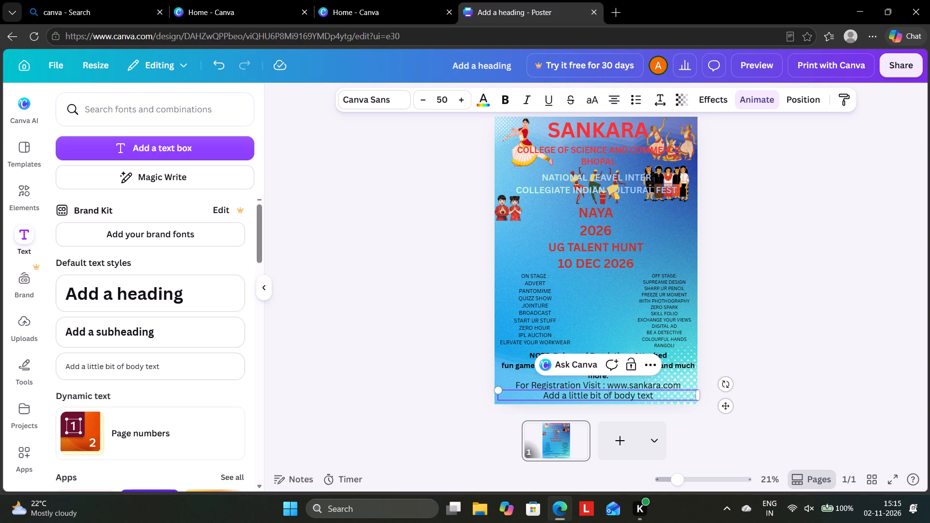
left_click(595, 399)
left_click_drag(731, 406, 727, 397)
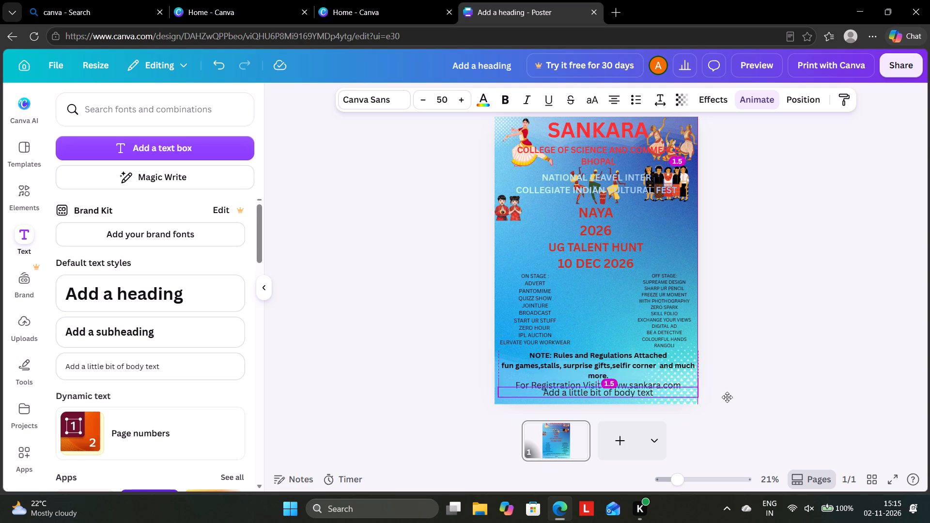
left_click_drag(727, 397, 732, 300)
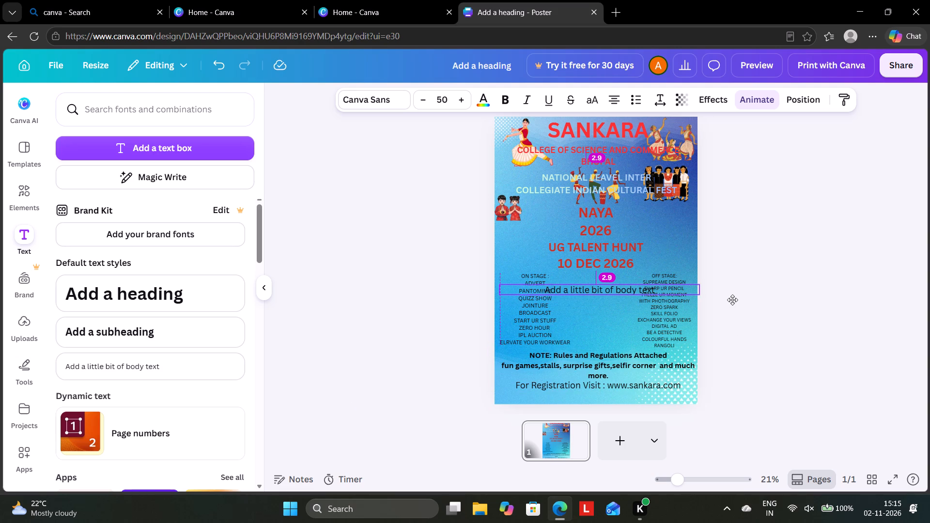
left_click_drag(732, 300, 738, 299)
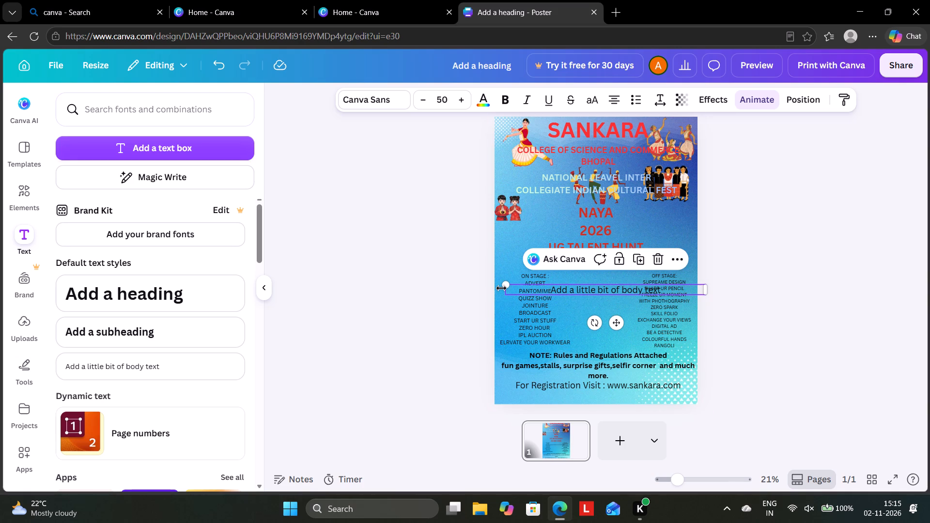
Narrow the new text box from both sides to fit between the two event lists and position it just under the date.
left_click_drag(506, 291, 540, 296)
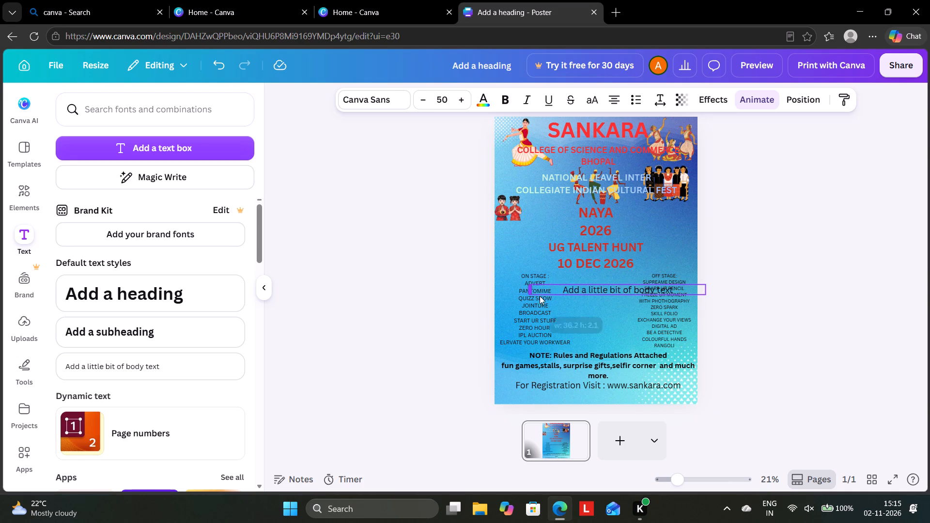
left_click_drag(540, 296, 542, 296)
left_click_drag(703, 291, 695, 290)
left_click_drag(703, 290, 693, 292)
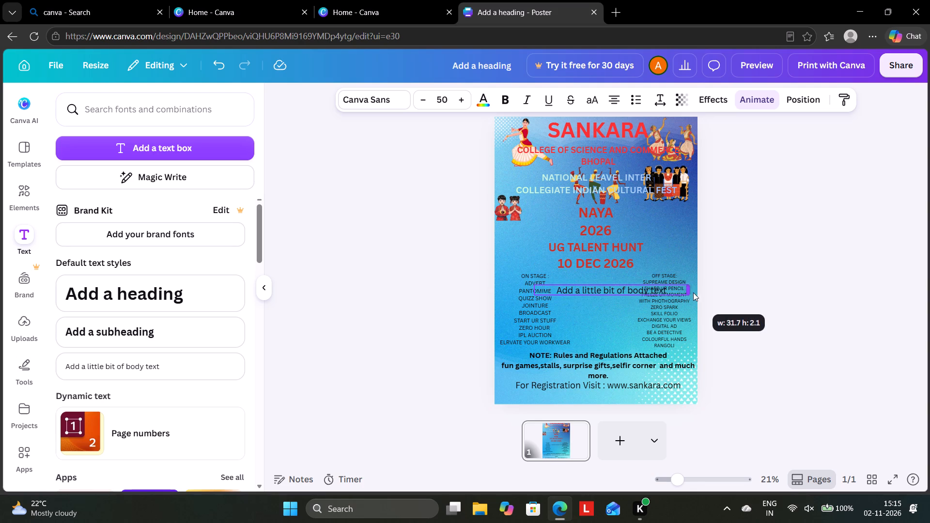
left_click_drag(693, 292, 645, 291)
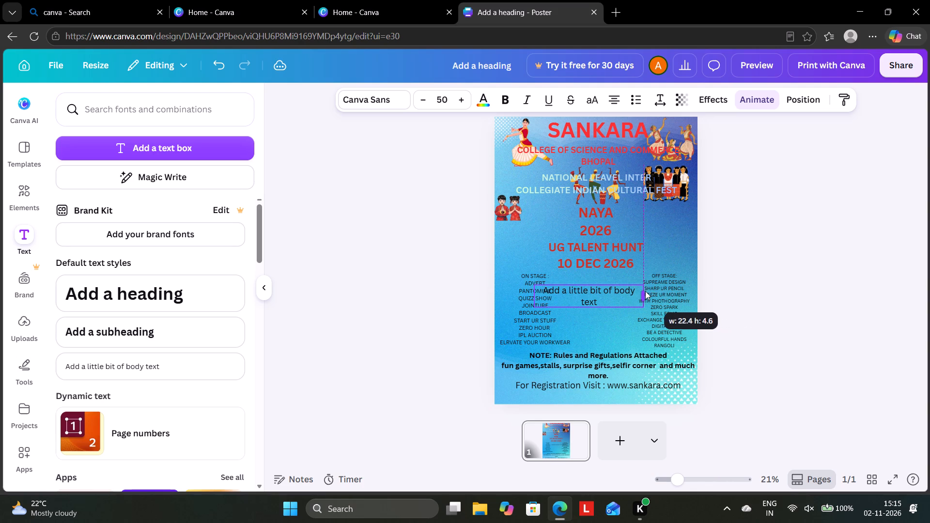
left_click_drag(645, 291, 640, 290)
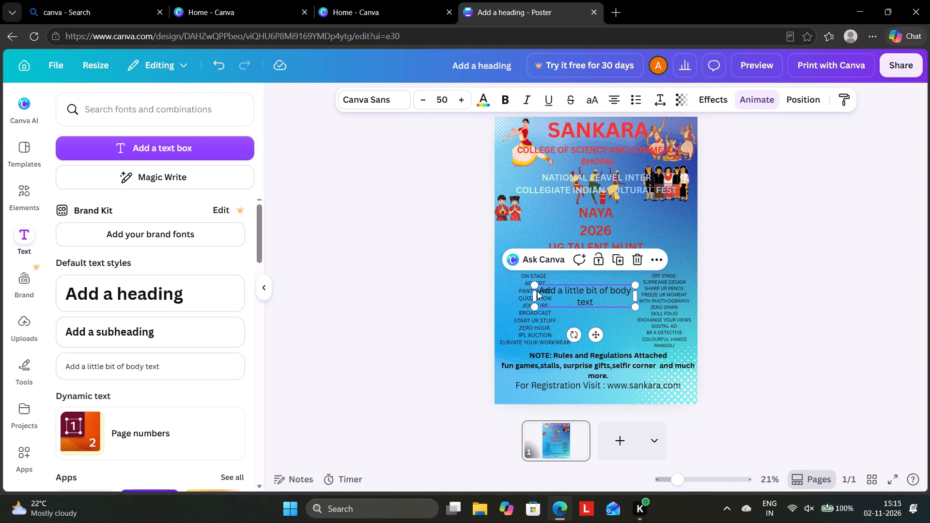
left_click_drag(532, 291, 551, 288)
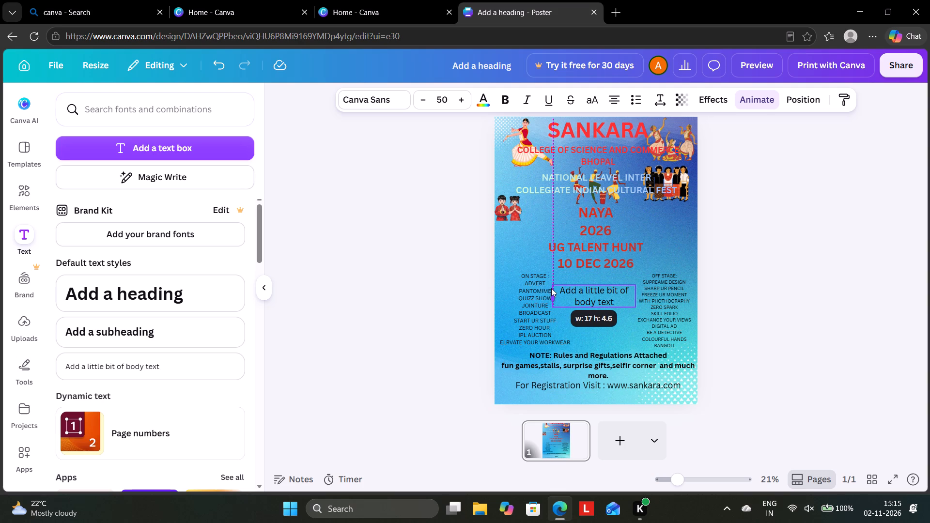
left_click_drag(551, 288, 555, 282)
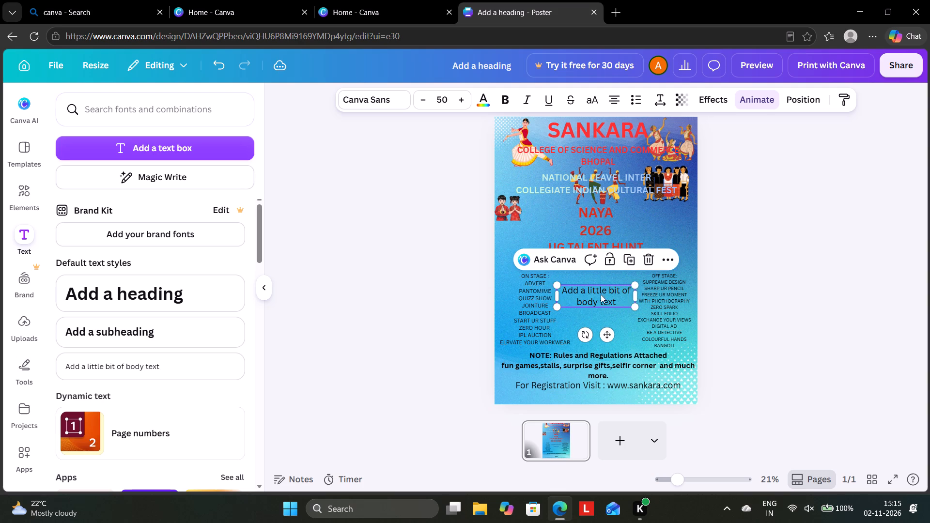
left_click_drag(601, 294, 603, 290)
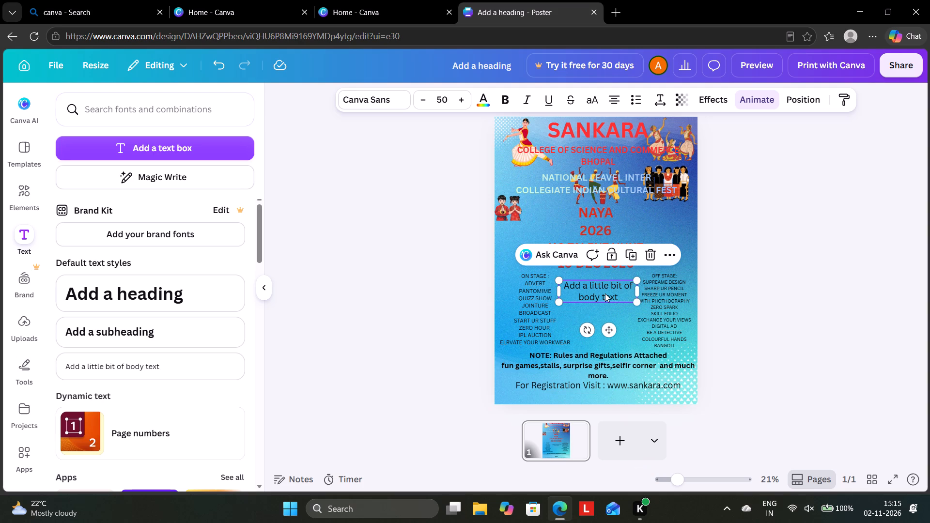
Replace the placeholder text in the box between the event lists with "Win Attractive".
left_click(590, 285)
key("BackSpace")
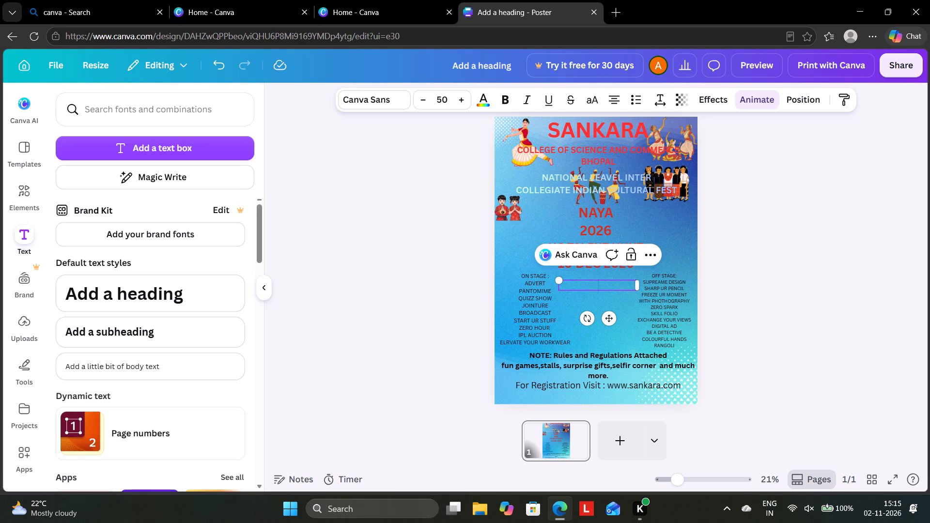
key("shift+w")
type("in")
key("space")
type("Attrs")
key("BackSpace")
type("active")
Start a second line under "Win Attractive" with "Cash", followed by a space.
key("Return")
key("c")
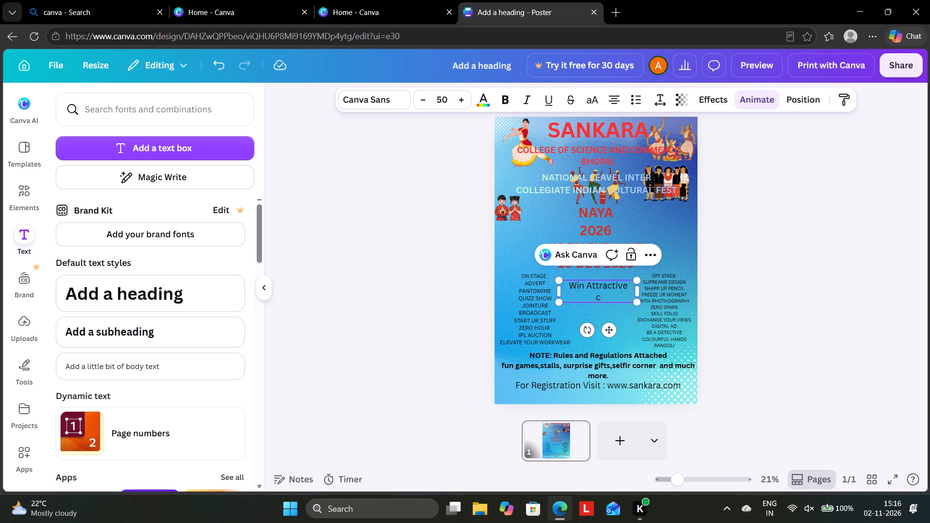
key("BackSpace")
type("Cas")
type("h")
key("space")
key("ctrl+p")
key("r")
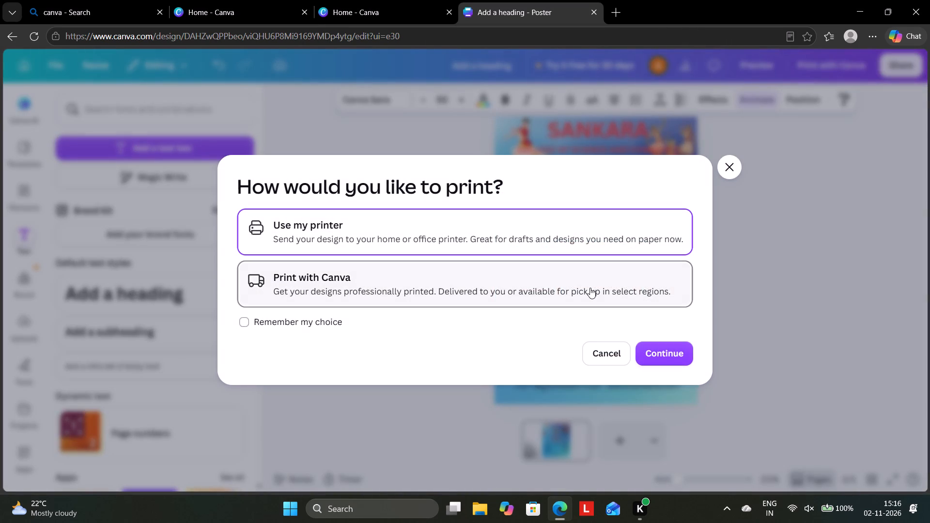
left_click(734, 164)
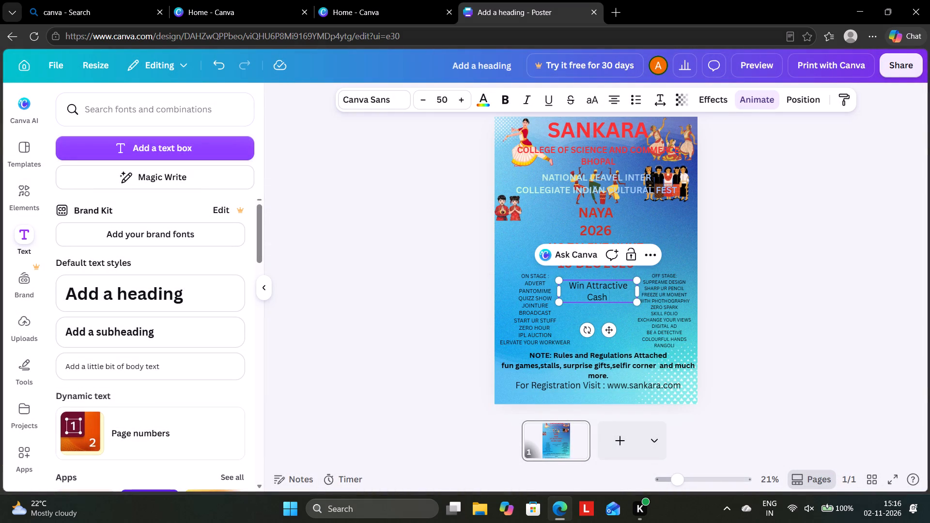
Resume editing the prize text and add "Prizes" after "Cash".
left_click(618, 298)
key("p")
key("BackSpace")
key("shift+p")
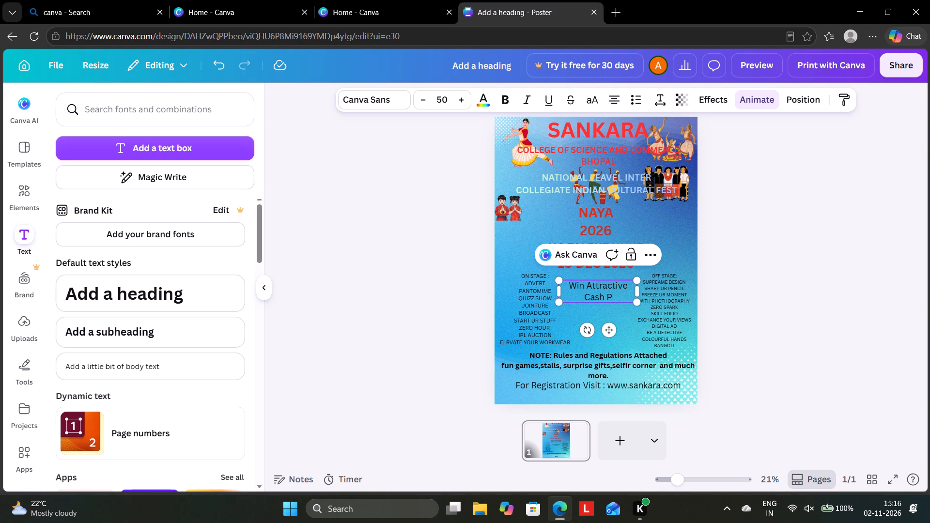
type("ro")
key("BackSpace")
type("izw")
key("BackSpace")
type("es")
Complete the prize text with "worth Rs150000" after "Cash Prizes".
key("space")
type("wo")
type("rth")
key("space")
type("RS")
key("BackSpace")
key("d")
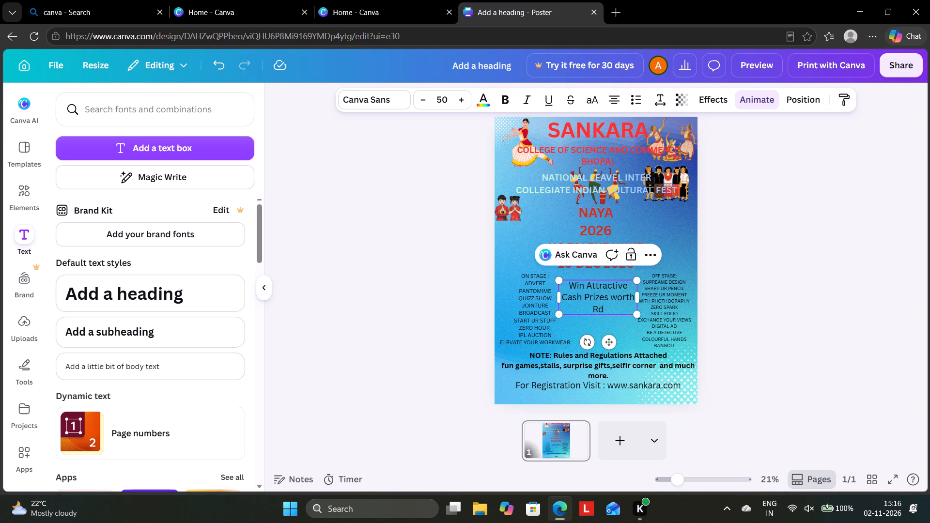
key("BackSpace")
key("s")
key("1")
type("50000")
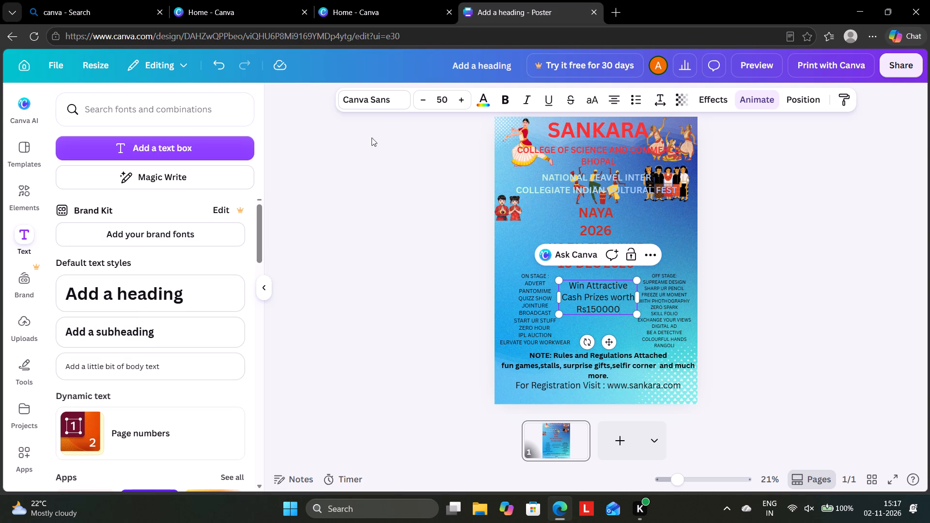
Set the prize text colour to the light purple default solid colour and apply the change to all black text on the page.
left_click(479, 97)
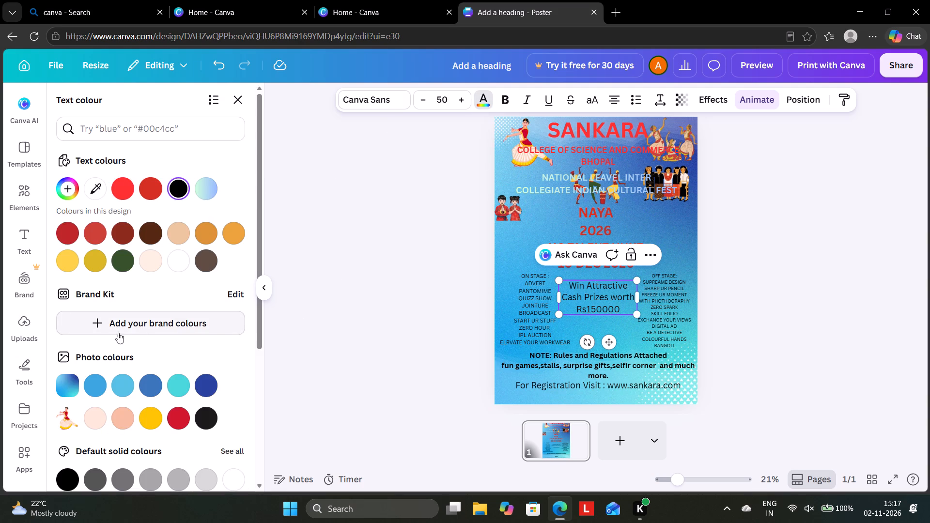
scroll(126, 441, "down", 1)
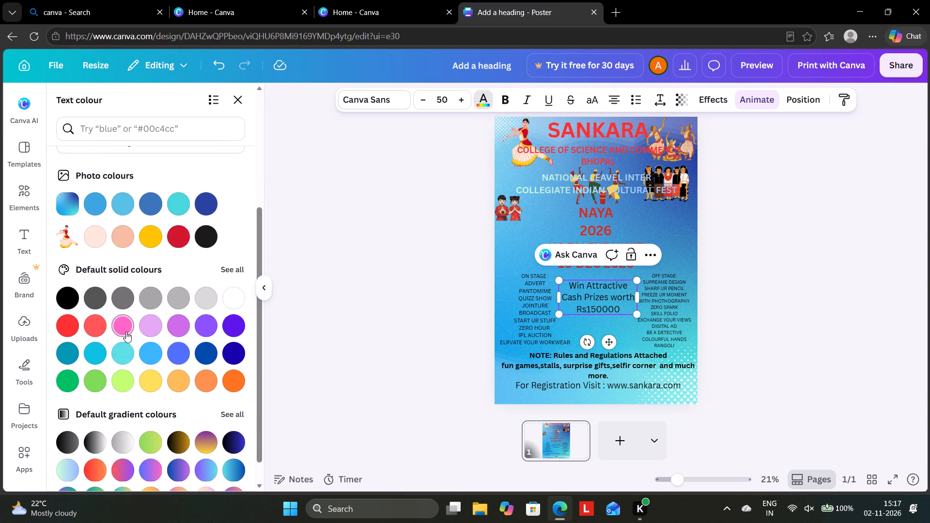
left_click(156, 327)
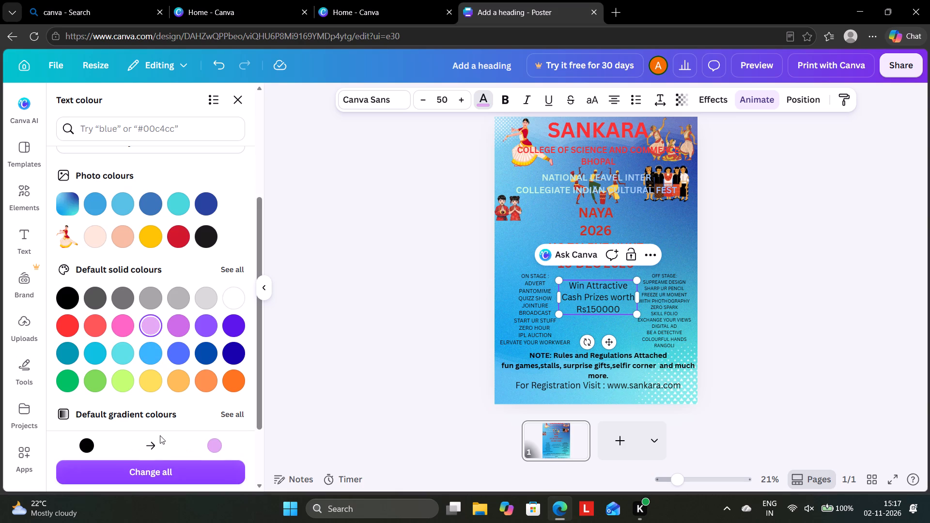
left_click(167, 469)
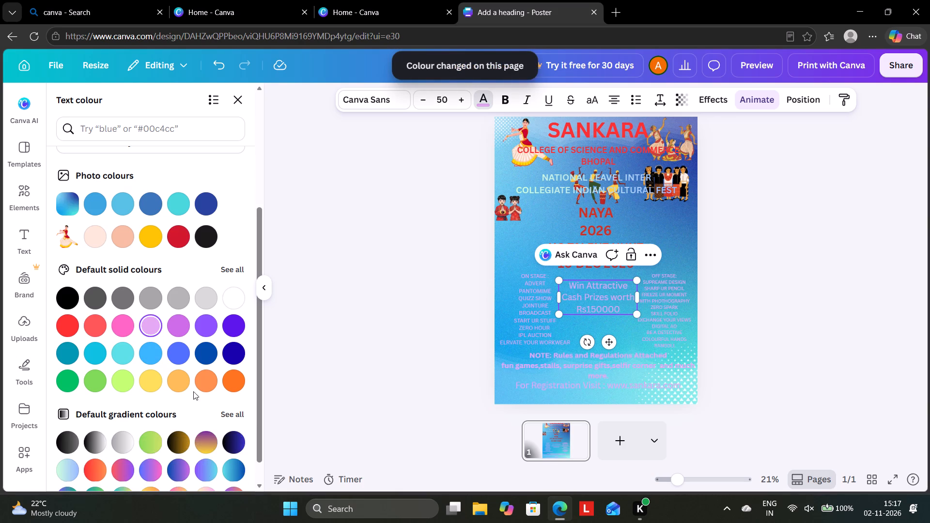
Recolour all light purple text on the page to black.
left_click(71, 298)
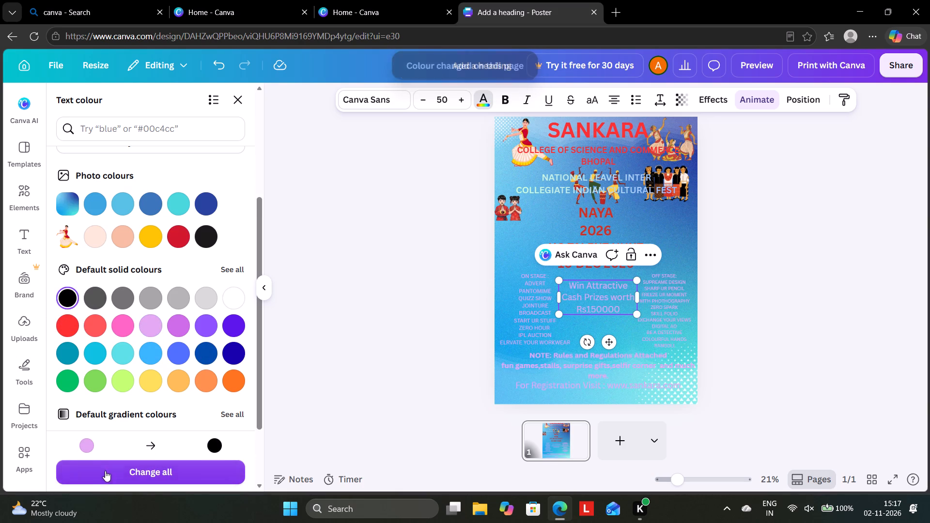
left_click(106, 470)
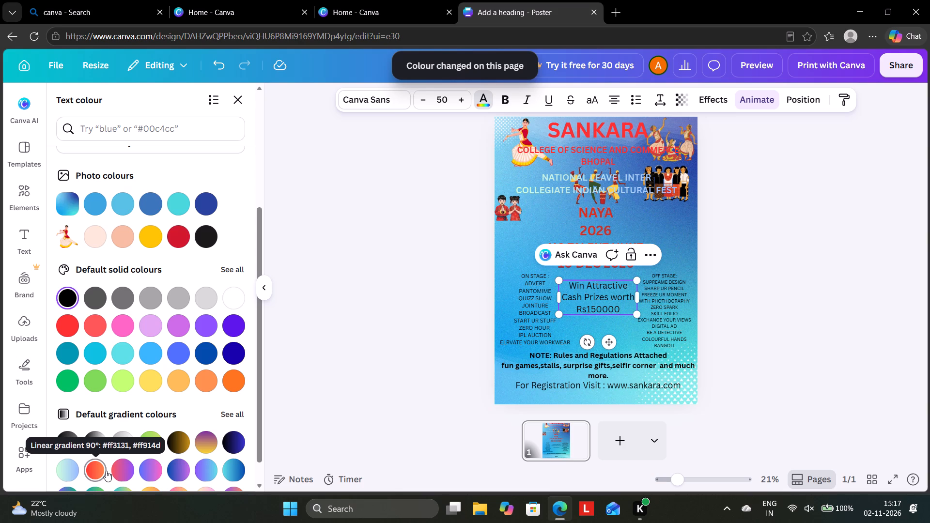
Set the prize text to the dark grey default solid colour and change all matching text on the page.
left_click(93, 292)
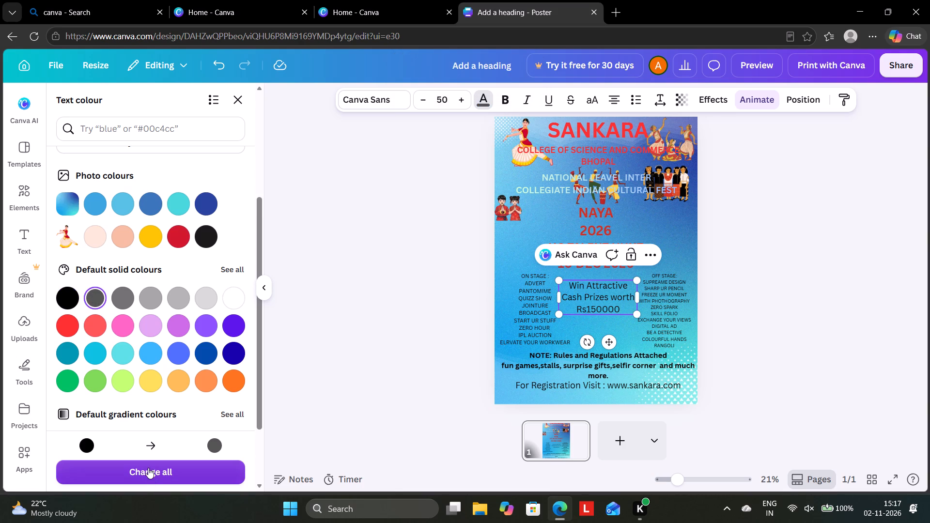
left_click_drag(216, 440, 216, 445)
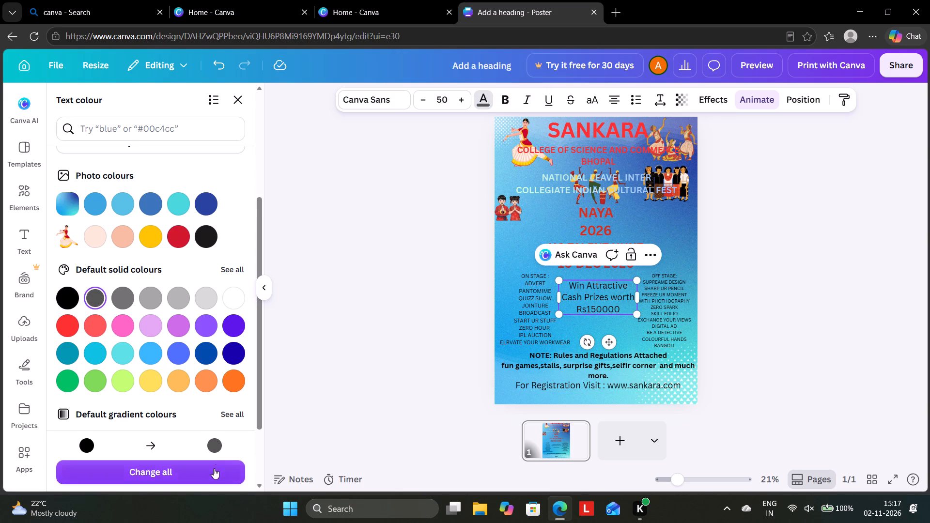
left_click(209, 474)
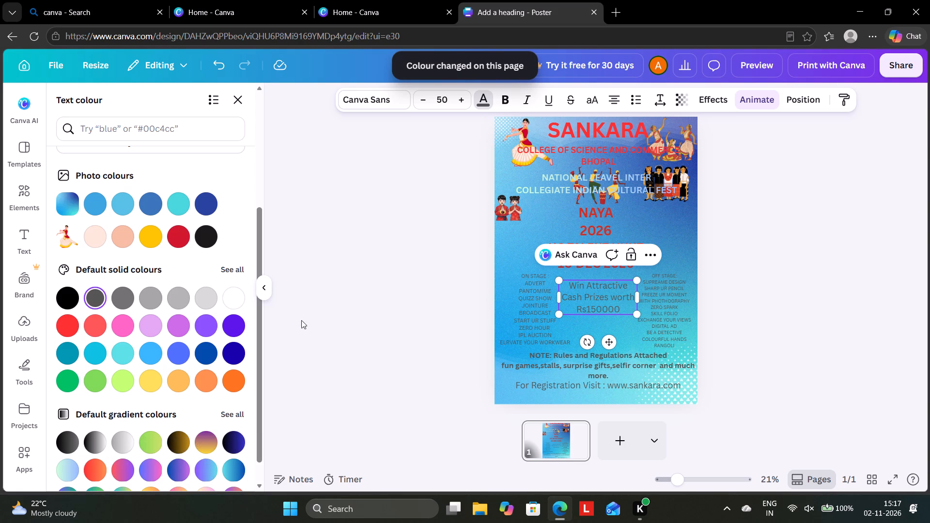
left_click(355, 310)
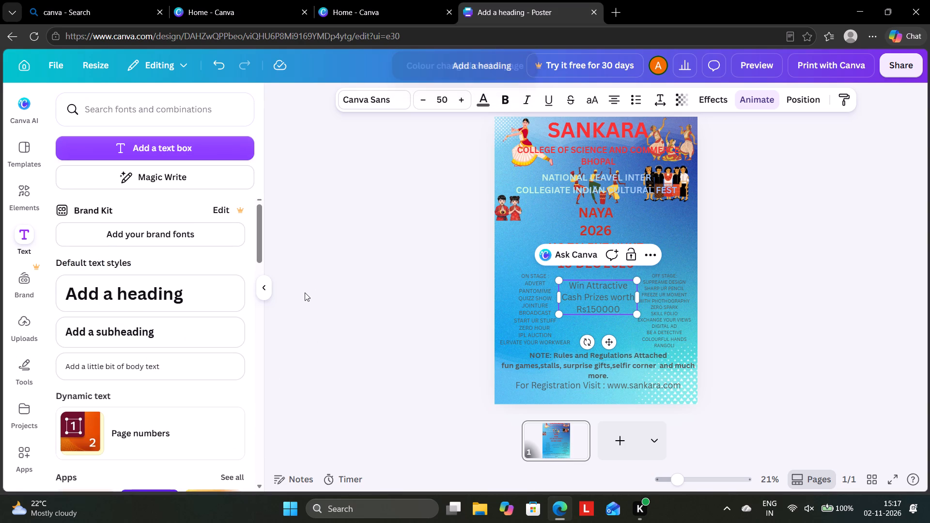
left_click(261, 285)
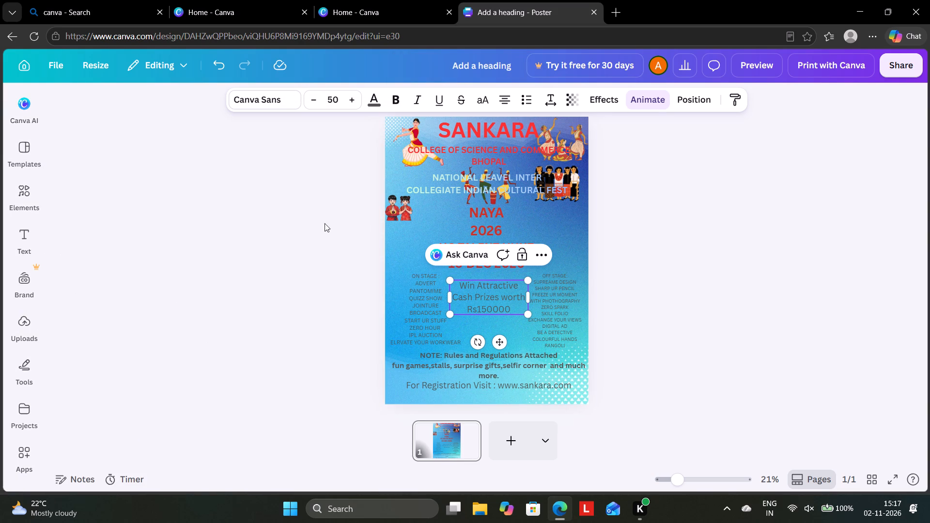
Add the "LIVE MUSIC" drum from the cultural fest graphics, shrink it and place it right of the NAYA 2026 text, below the people graphic.
left_click(16, 198)
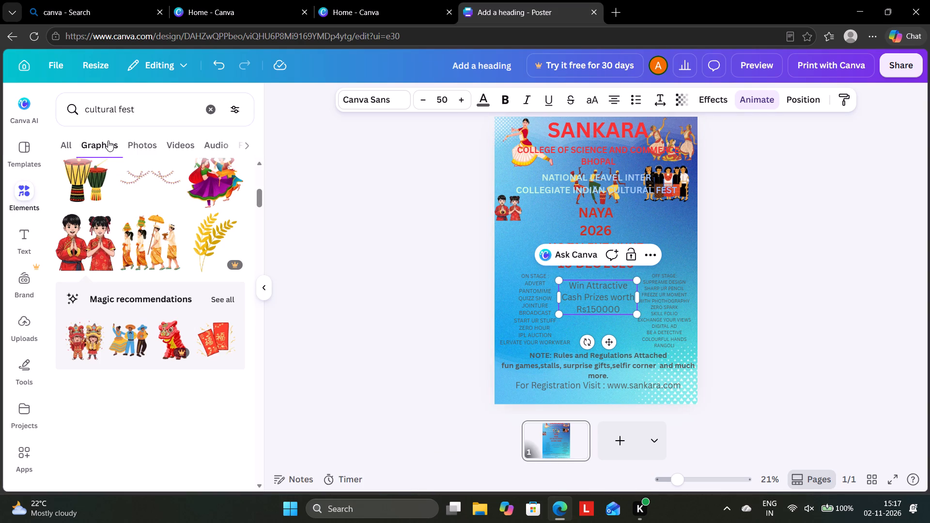
scroll(88, 217, "up", 1)
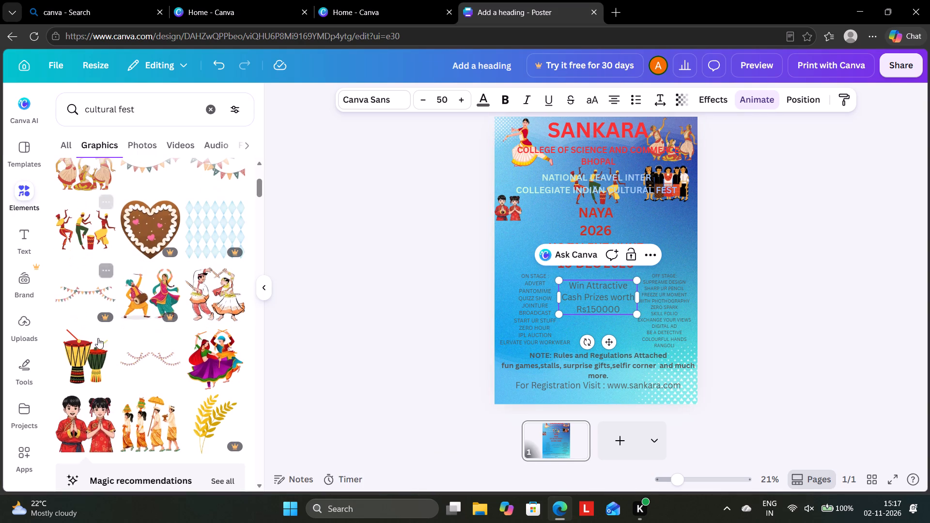
scroll(147, 395, "down", 3)
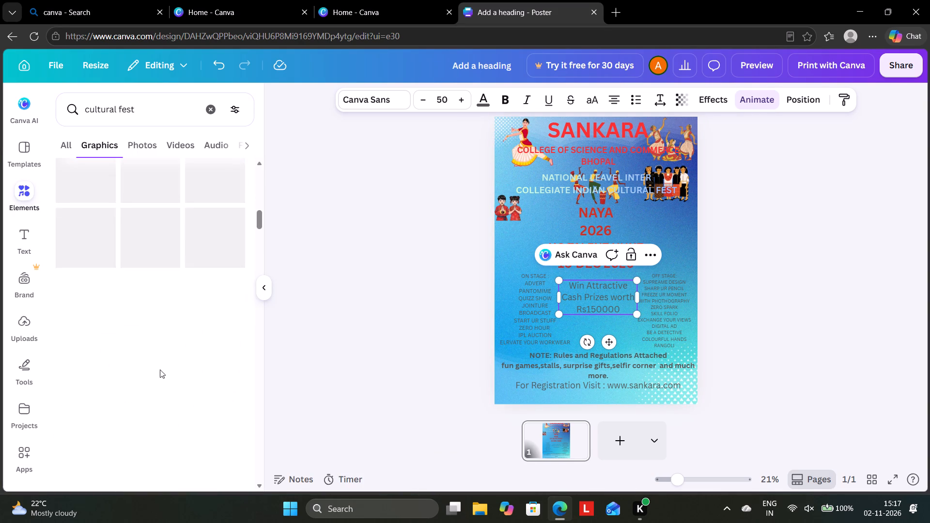
scroll(159, 363, "up", 2)
scroll(158, 362, "down", 1)
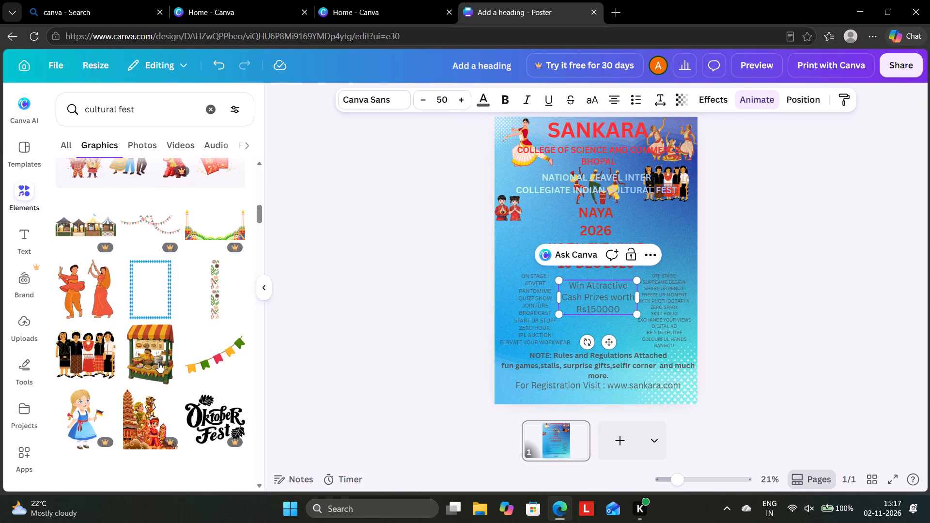
scroll(158, 362, "down", 1)
scroll(139, 338, "up", 1)
scroll(139, 340, "down", 1)
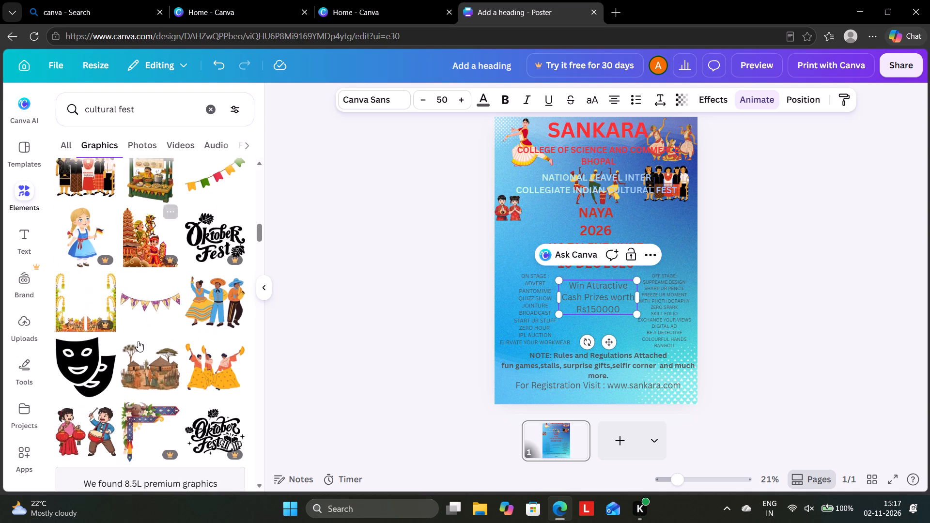
scroll(138, 341, "down", 3)
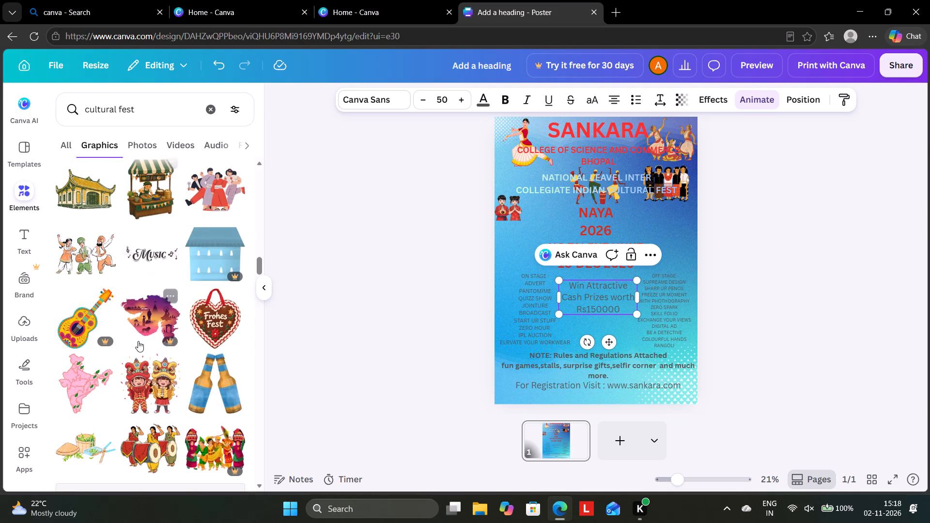
scroll(142, 344, "down", 3)
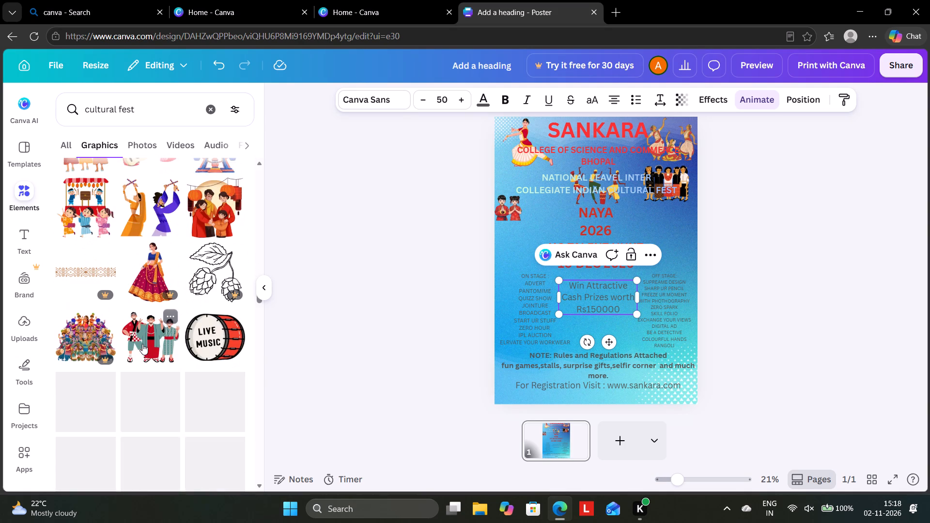
left_click(217, 332)
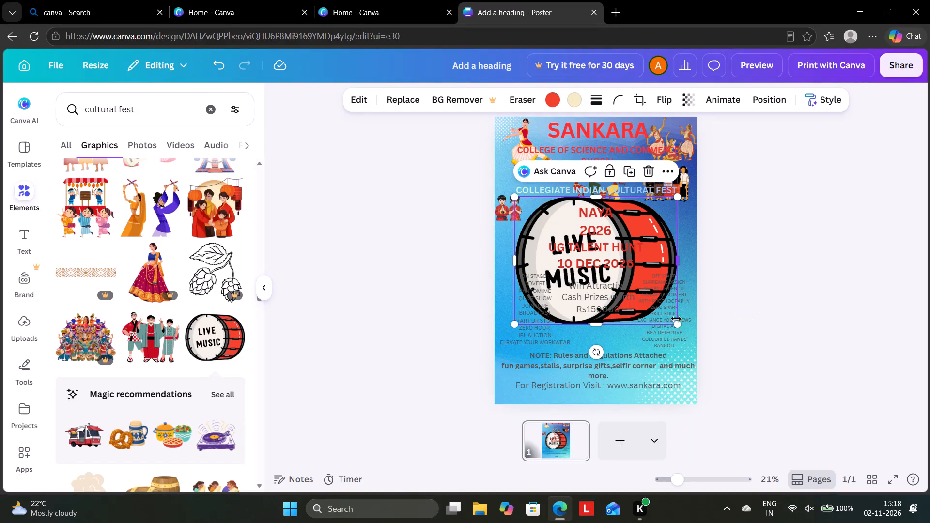
left_click_drag(676, 324, 650, 312)
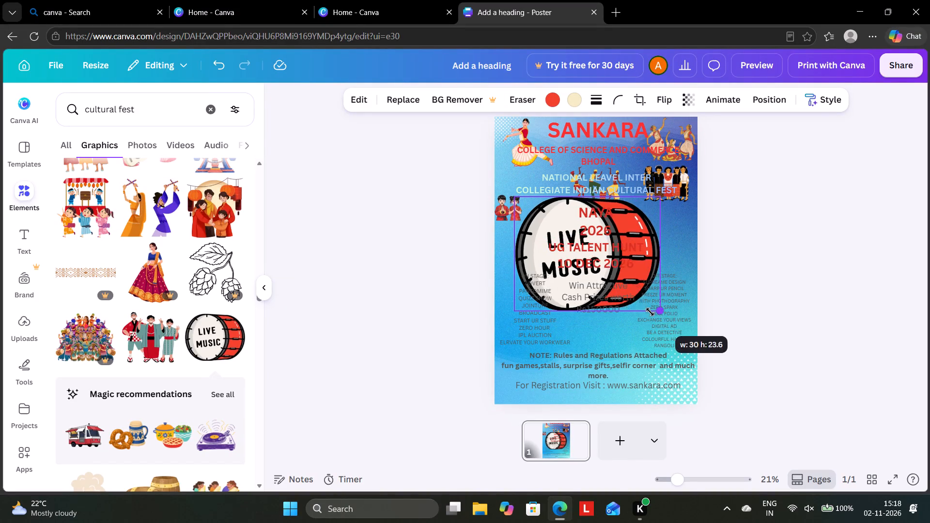
left_click_drag(650, 312, 541, 276)
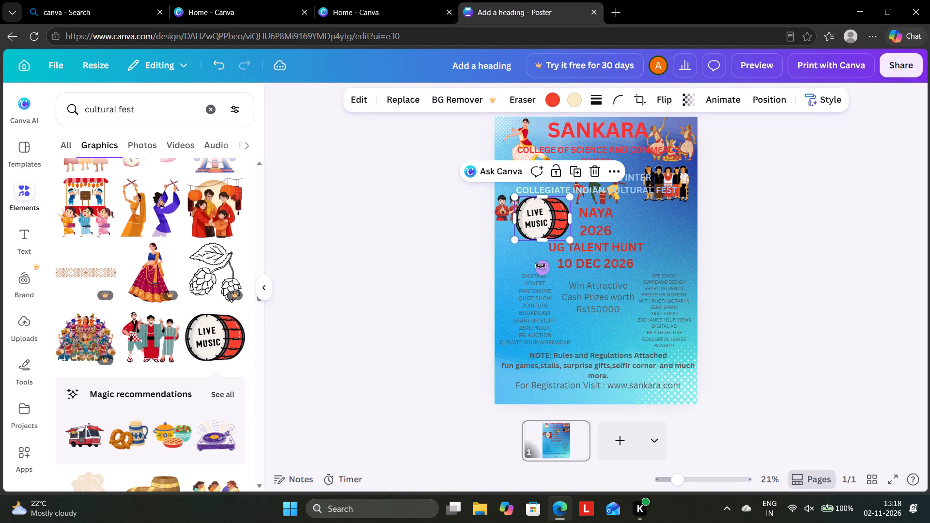
left_click_drag(538, 217, 660, 223)
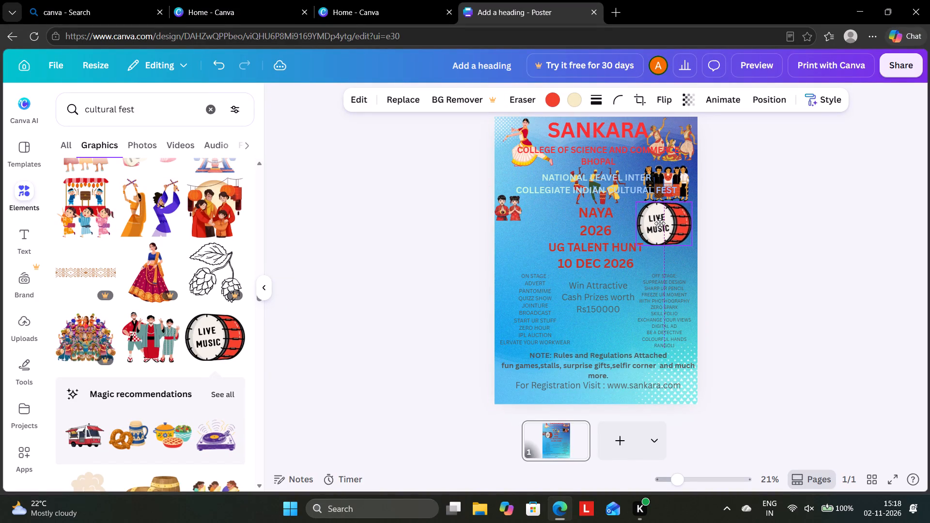
left_click_drag(660, 223, 662, 223)
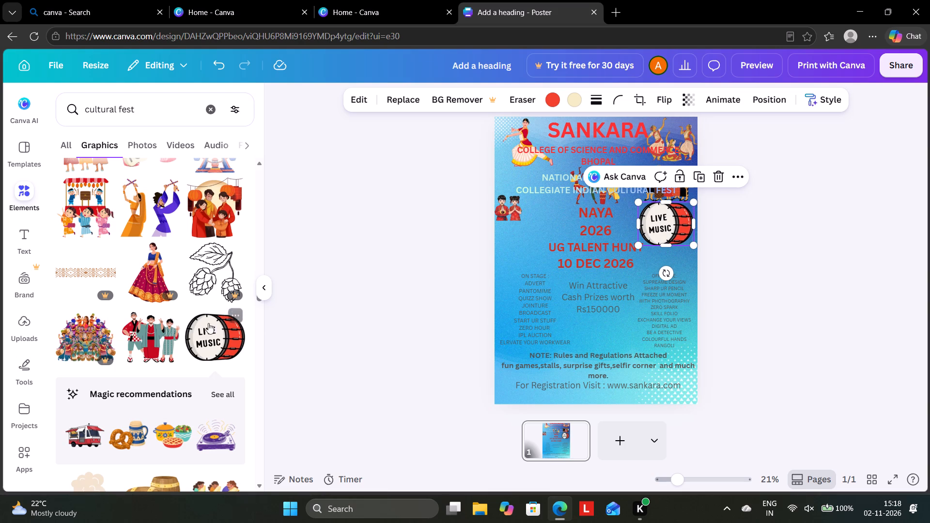
Add the graphic of the seated drummer in red from the cultural fest results and shrink it well below its inserted size.
scroll(145, 331, "down", 1)
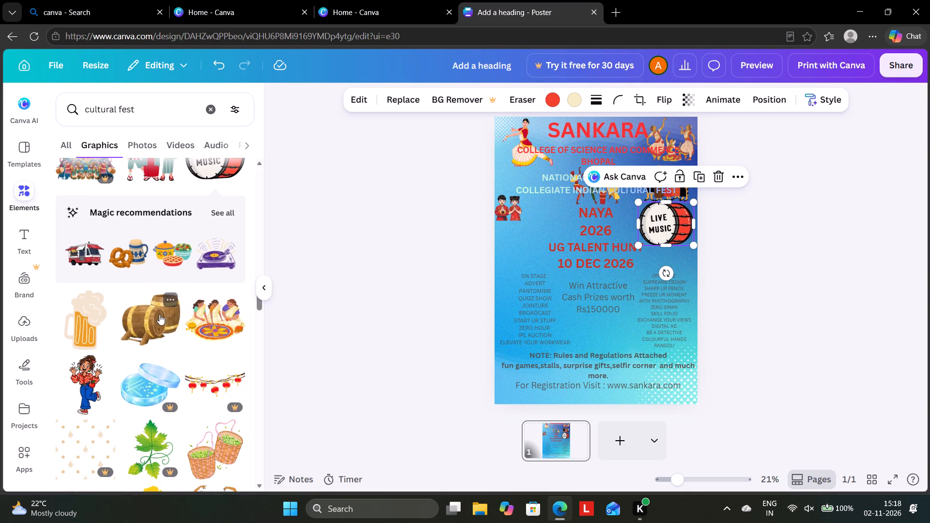
scroll(138, 328, "down", 1)
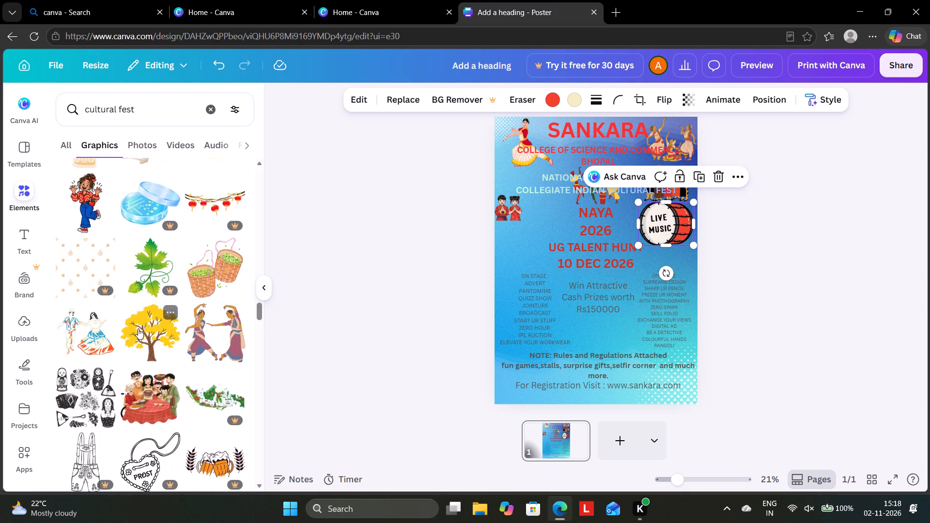
scroll(138, 327, "down", 3)
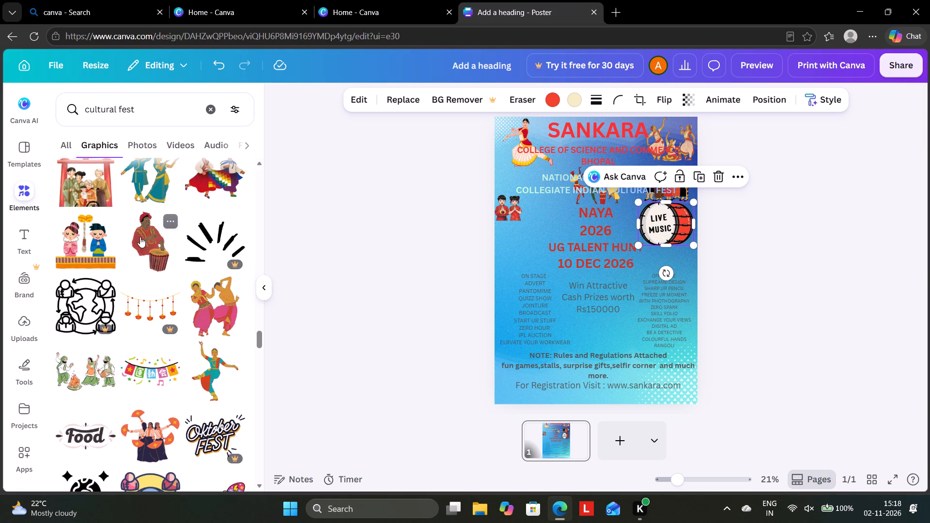
left_click(150, 235)
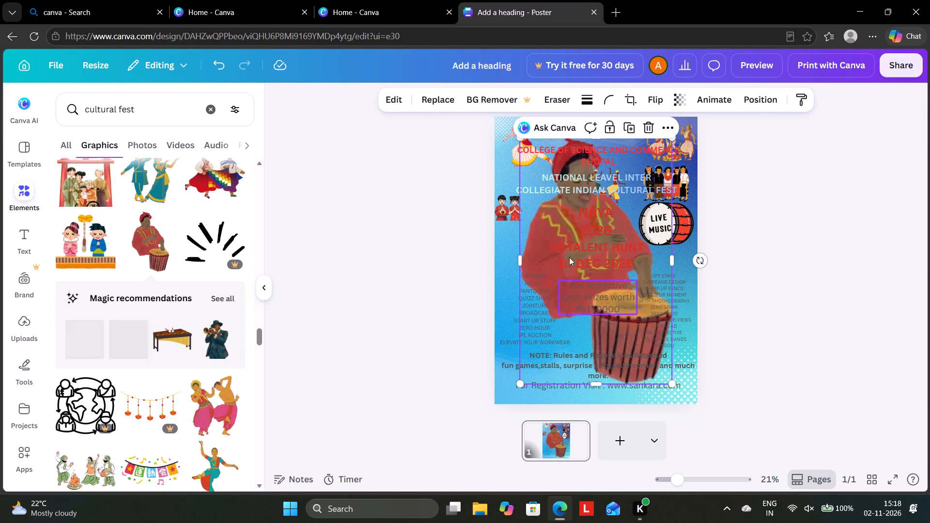
left_click_drag(670, 380, 669, 380)
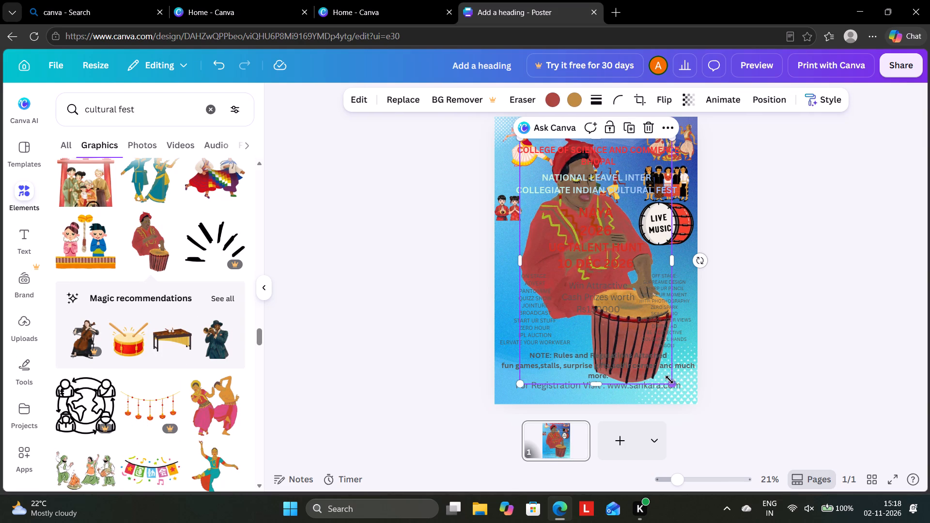
left_click_drag(669, 380, 520, 234)
Move the drummer to the poster's left edge, shrink it further and place it between the children in red and the ON STAGE list.
left_click(532, 193)
left_click(532, 199)
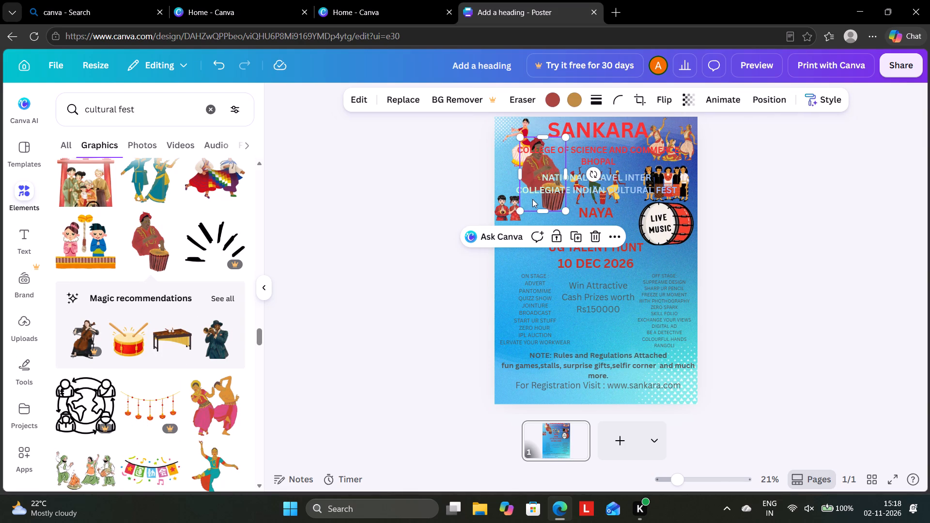
left_click_drag(533, 199, 505, 276)
left_click_drag(493, 215, 508, 239)
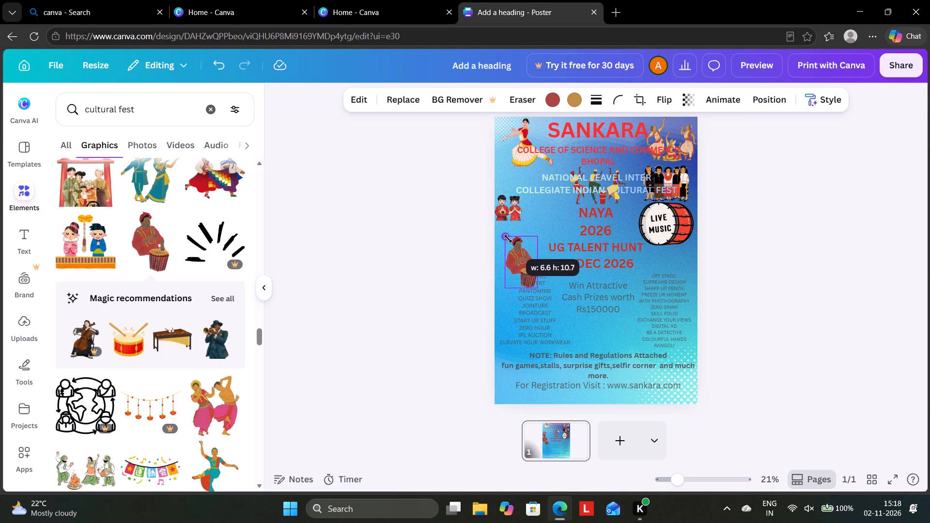
left_click_drag(508, 239, 515, 250)
left_click_drag(526, 259, 524, 254)
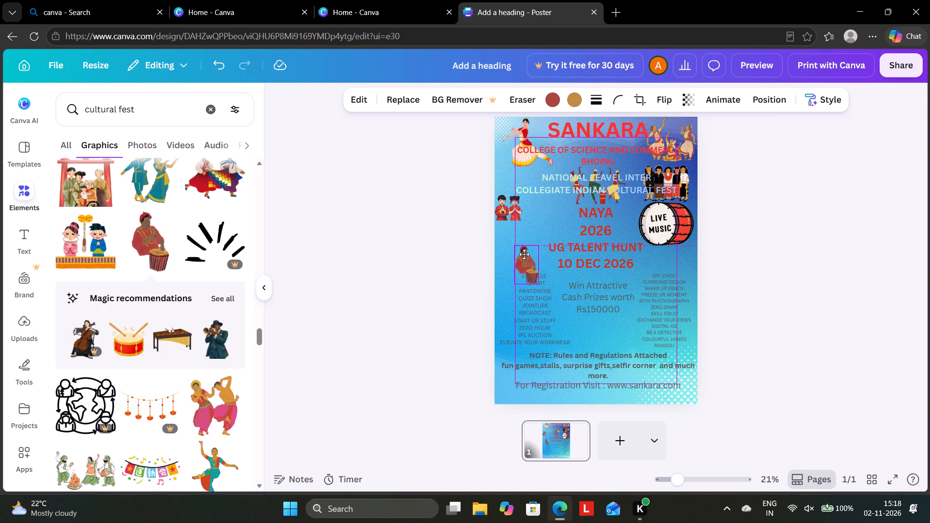
left_click_drag(524, 254, 512, 234)
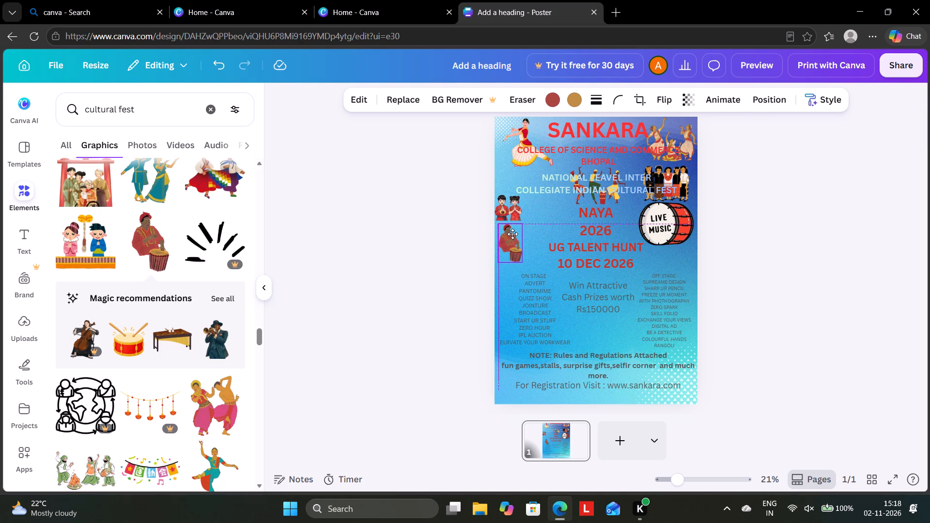
left_click_drag(512, 234, 518, 236)
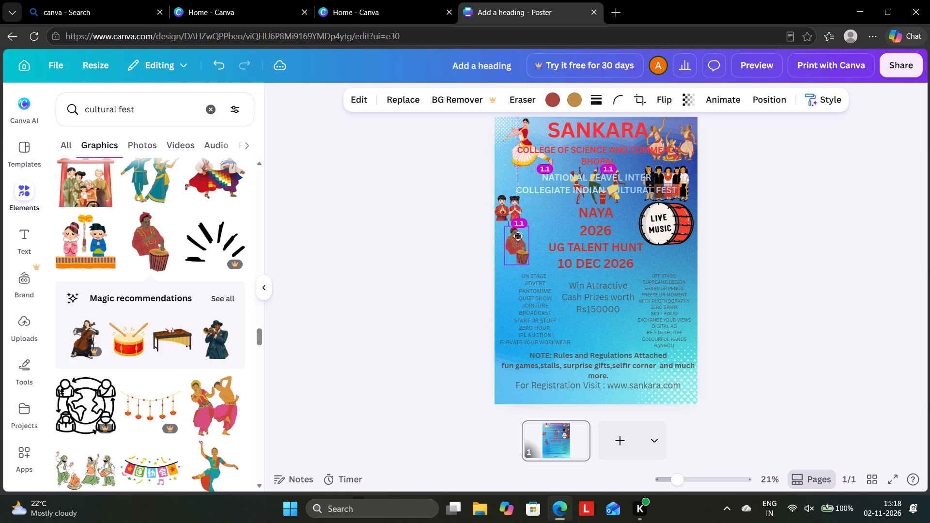
left_click_drag(518, 236, 517, 236)
left_click(547, 226)
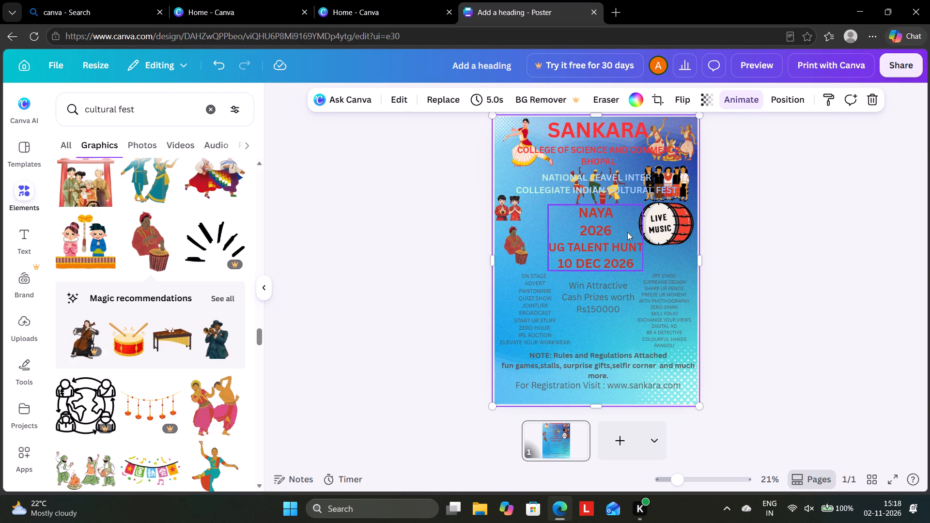
Shift the "LIVE MUSIC" drum slightly lower and out to the poster's right edge.
left_click_drag(675, 227, 681, 234)
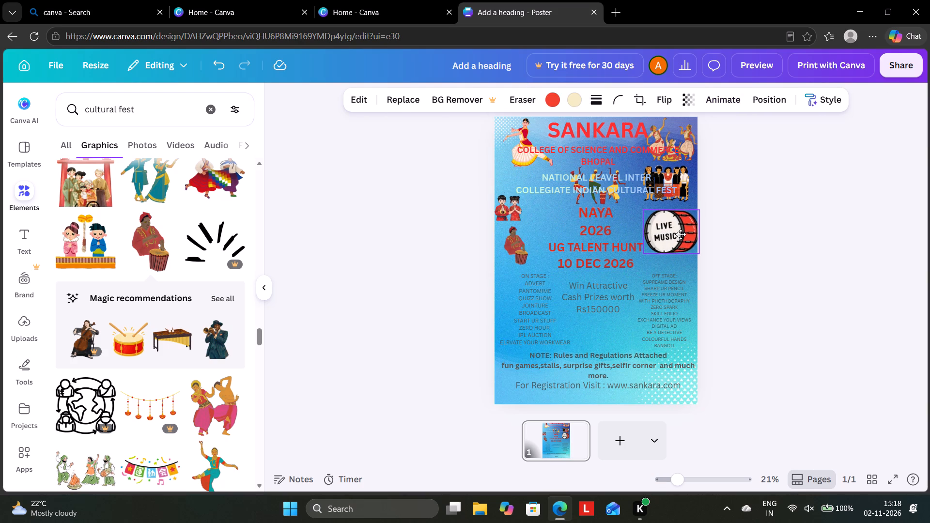
left_click_drag(681, 234, 681, 235)
left_click_drag(835, 229, 840, 231)
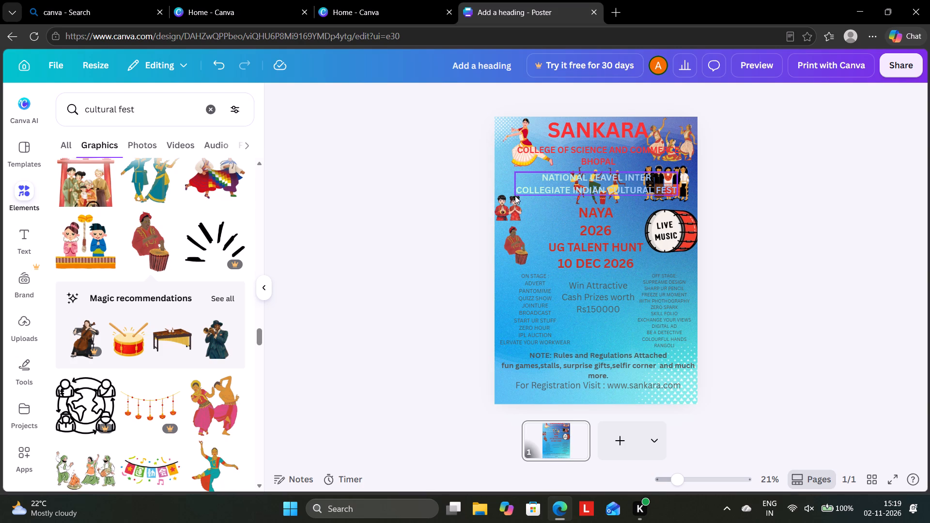
Make the saved poster design available offline.
left_click(279, 66)
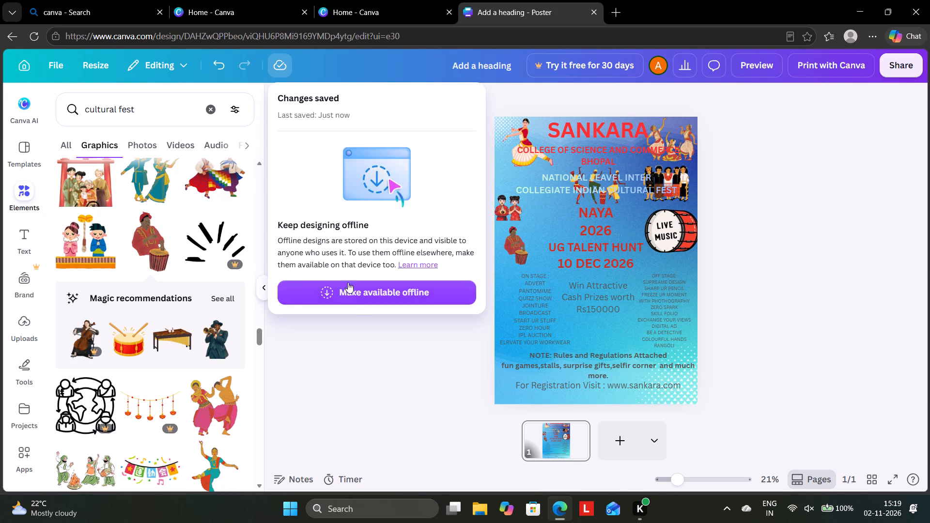
left_click(347, 290)
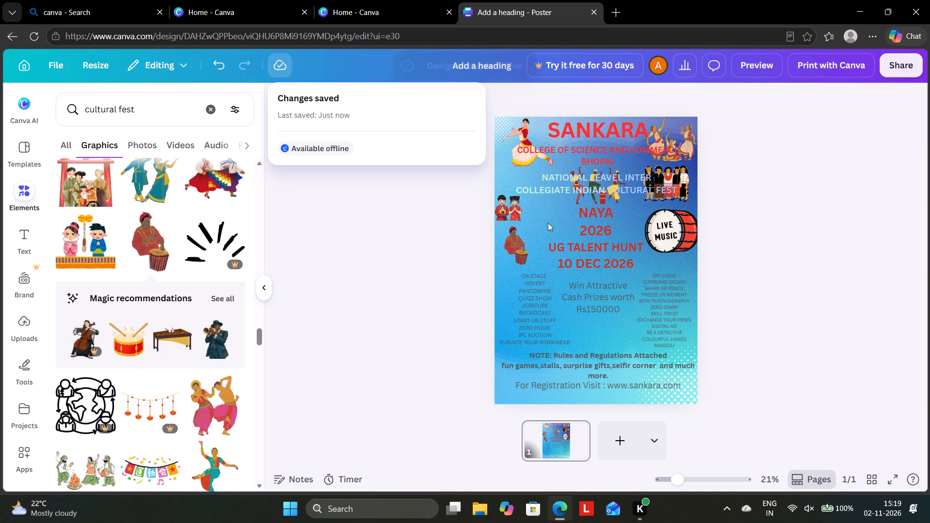
left_click(541, 213)
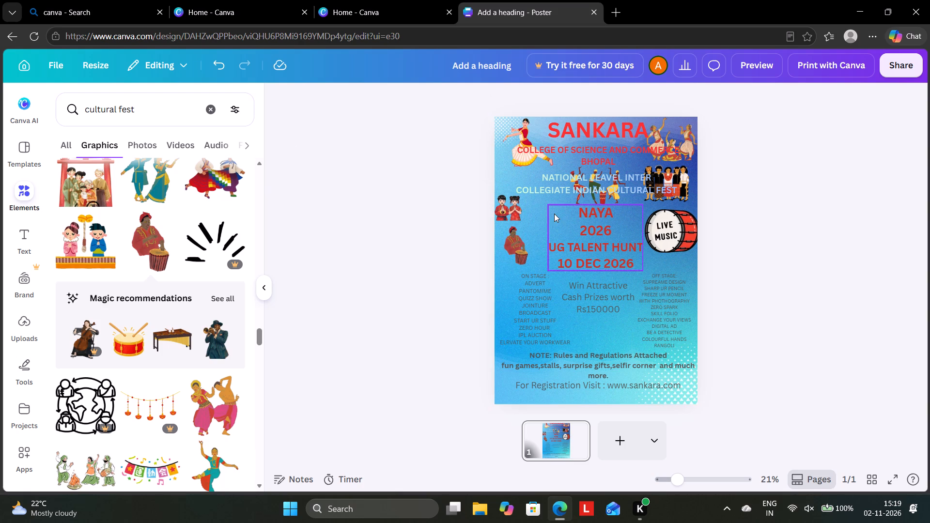
Leave the poster for the home page and look through the full list of recent designs.
left_click(19, 61)
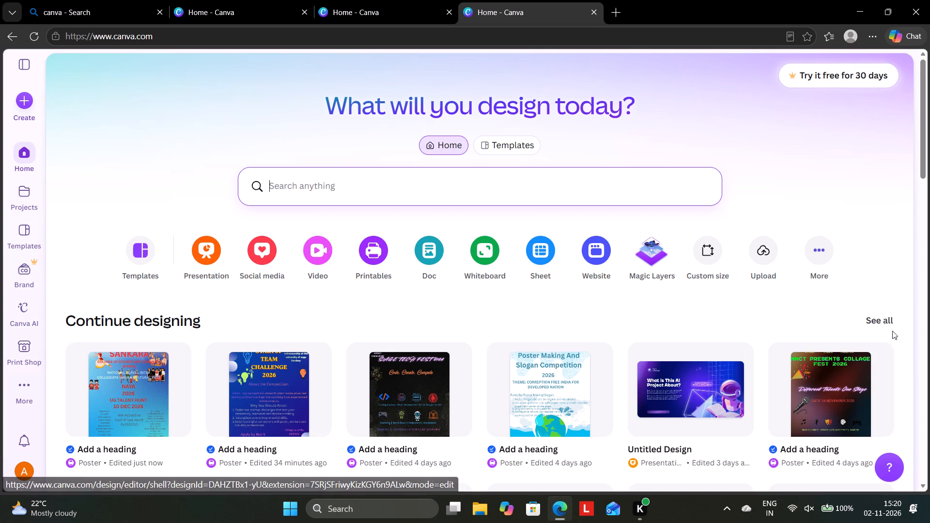
left_click(891, 317)
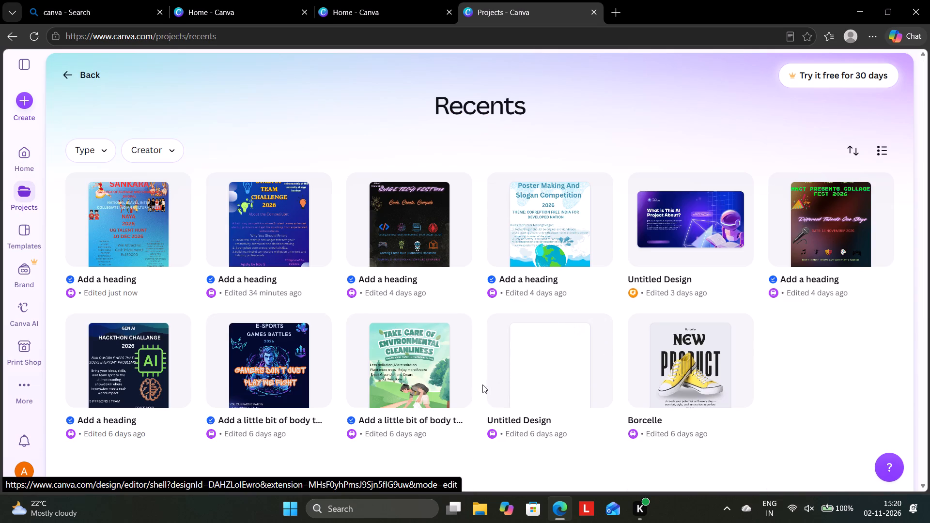
left_click(66, 70)
Create a new blank portrait-format design from the additional design types.
left_click(331, 184)
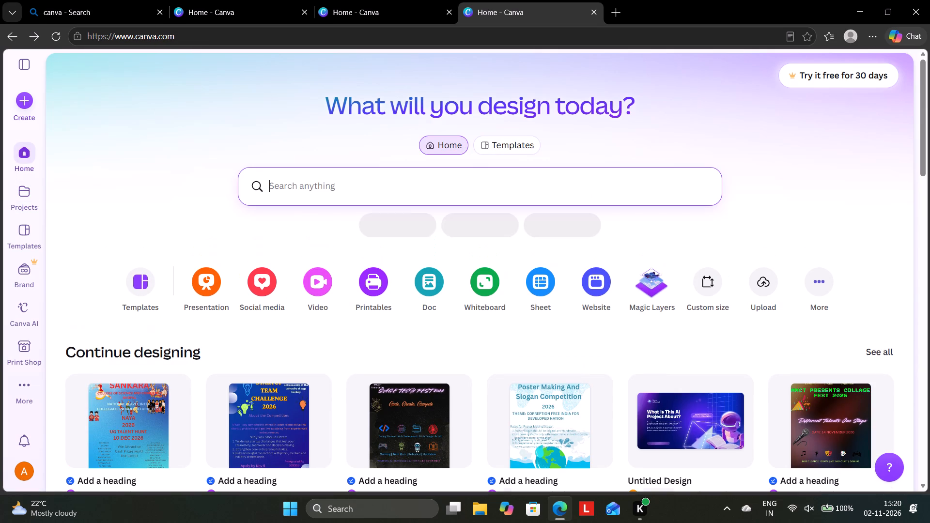
left_click(14, 102)
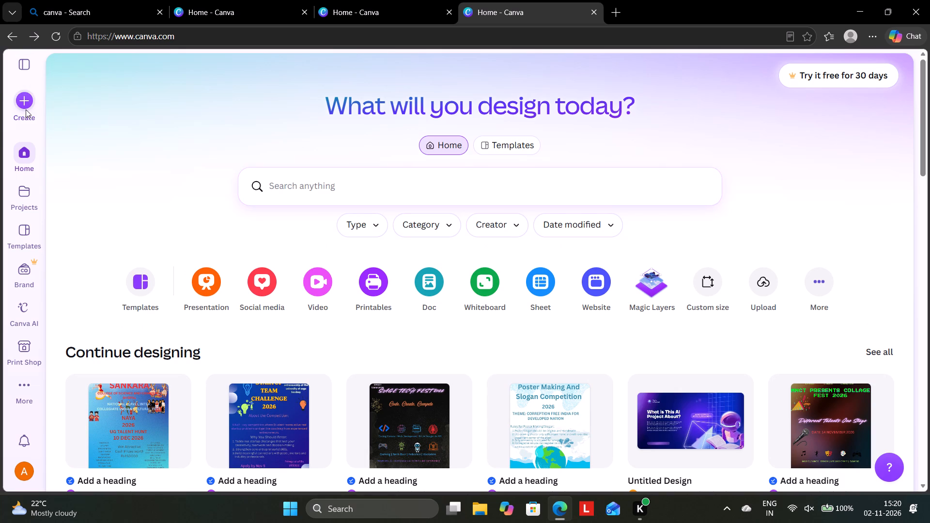
left_click(27, 106)
scroll(147, 193, "down", 3)
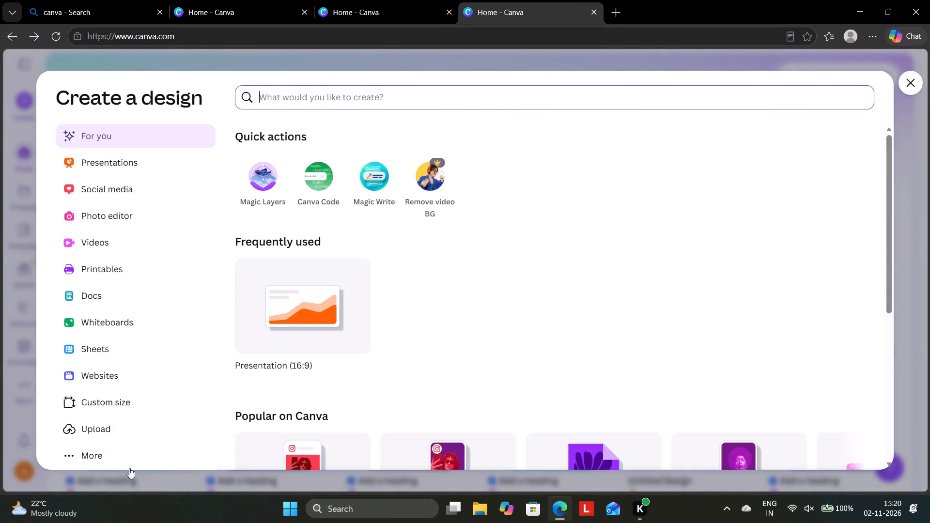
scroll(77, 448, "down", 1)
left_click(77, 452)
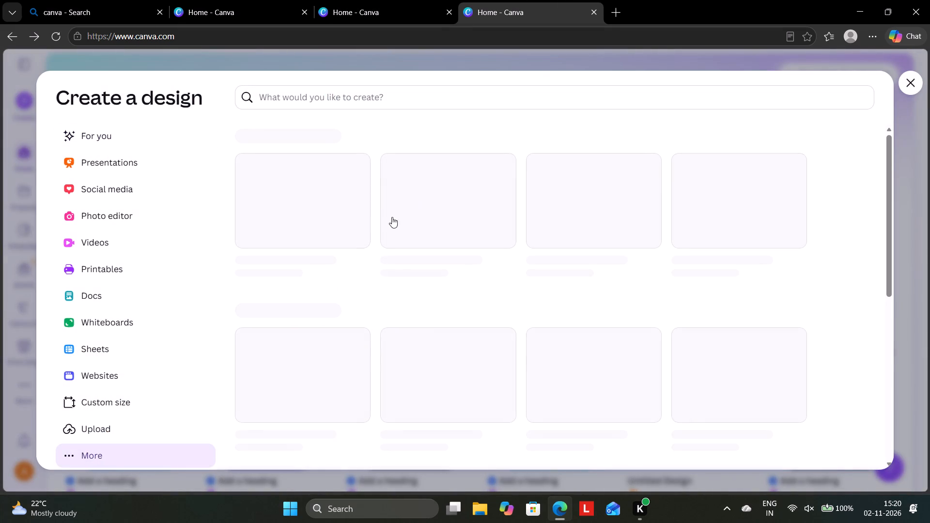
left_click(420, 210)
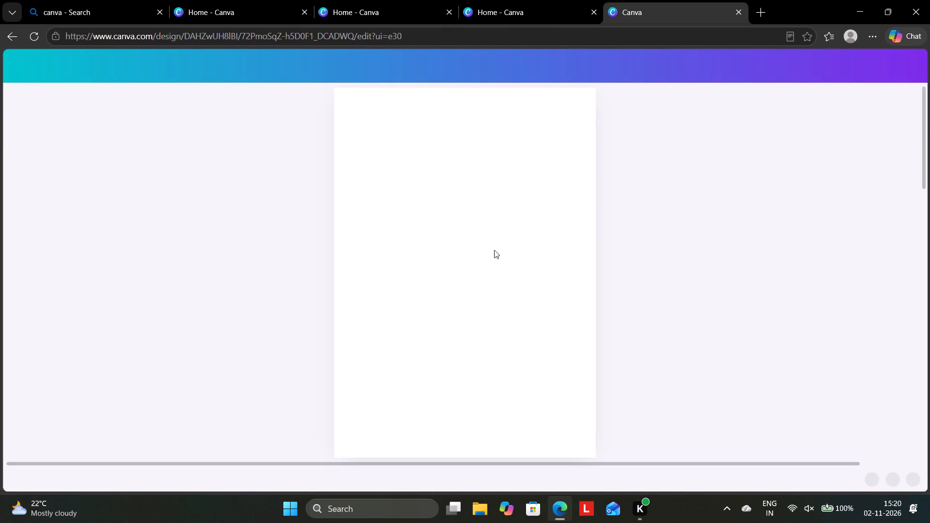